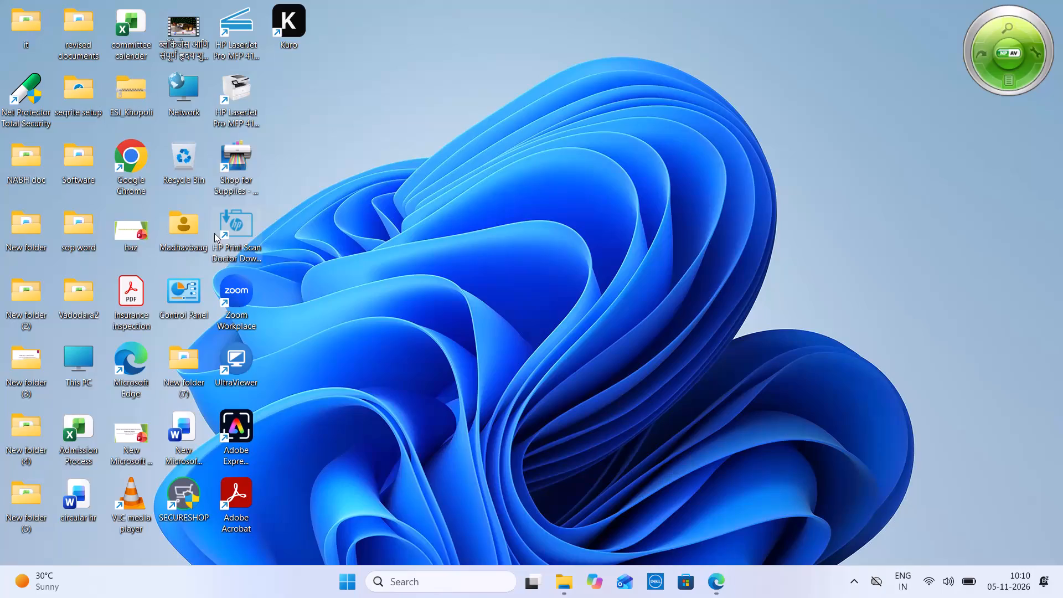
Open the Bonus working 2025-2026 workbook from the Downloads folder.
click(558, 581)
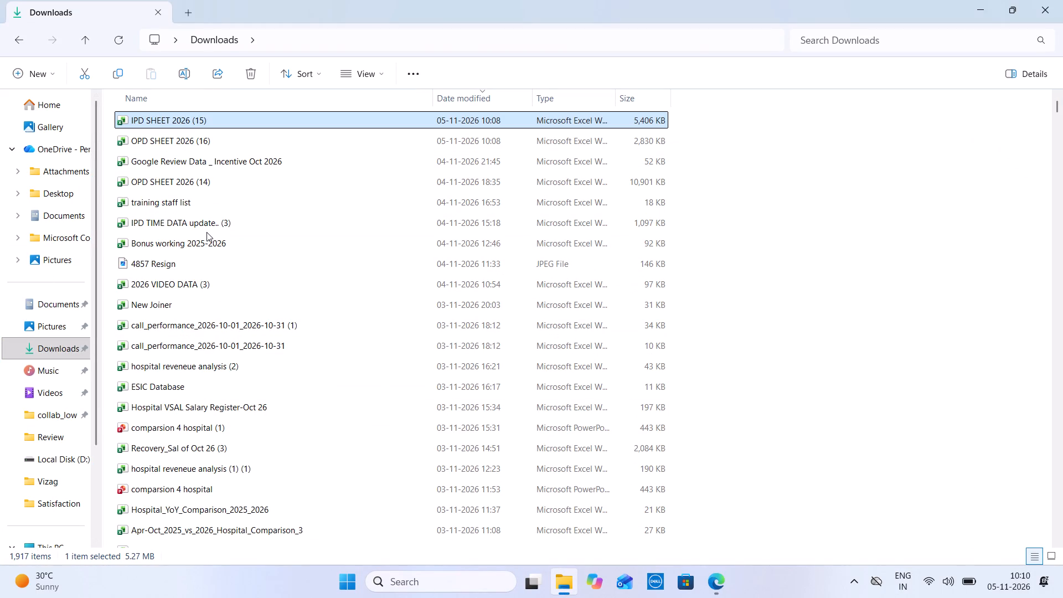
double_click(193, 244)
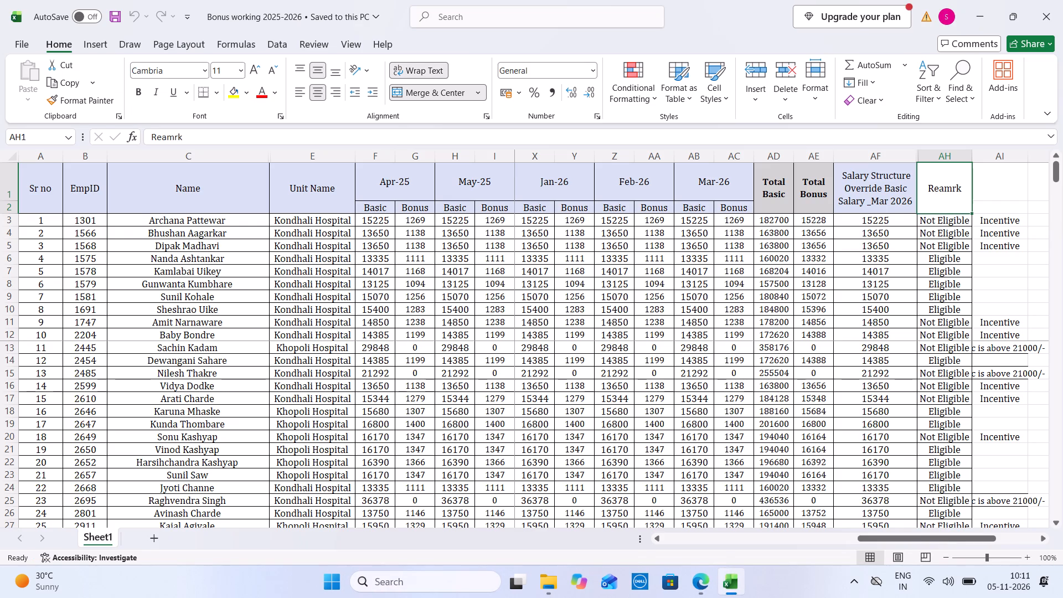
Select the Unit Name header cell in Sheet1.
click(307, 197)
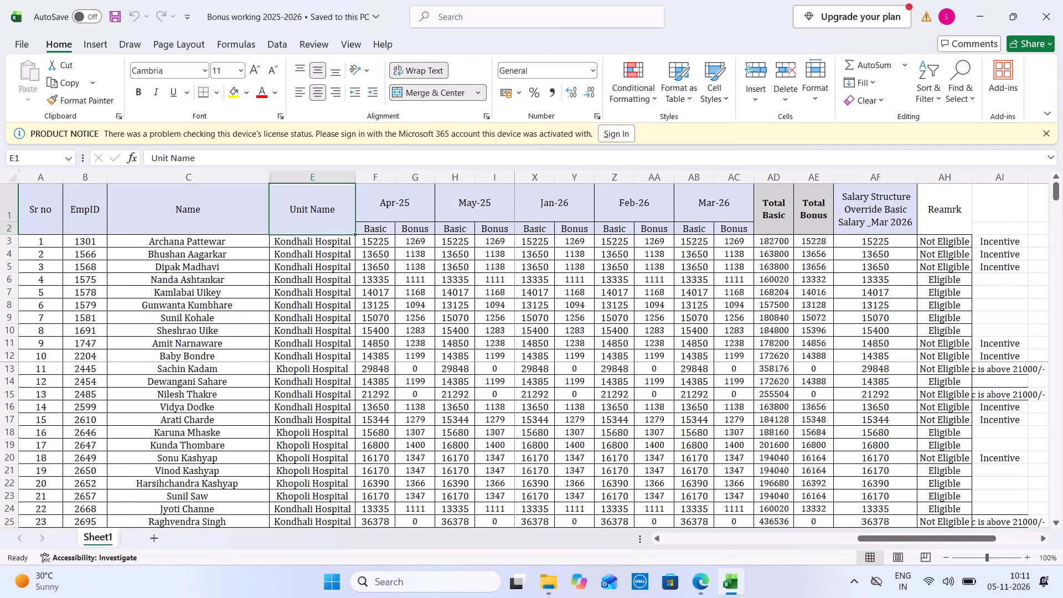
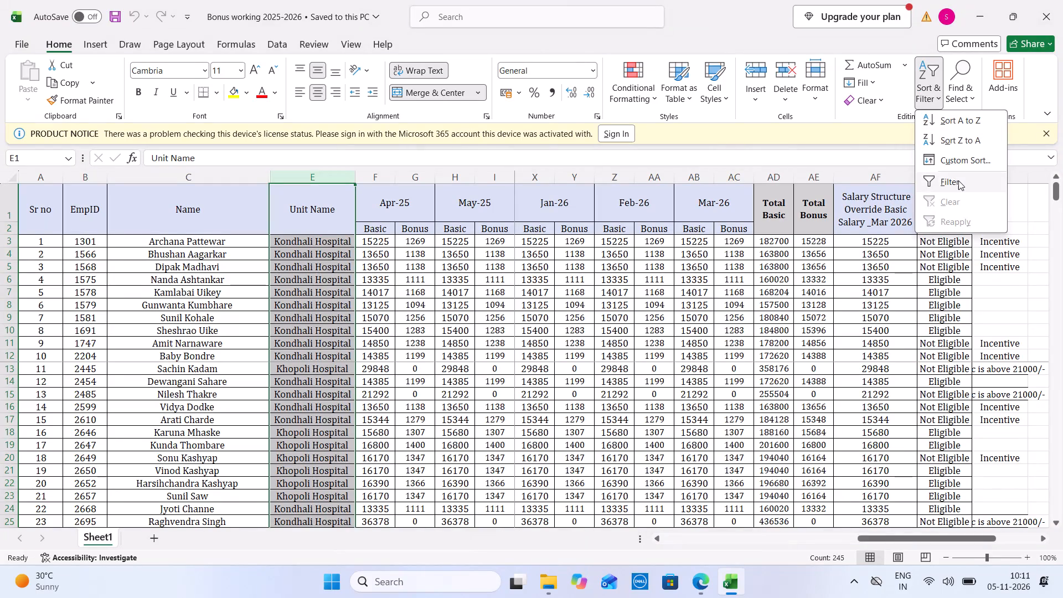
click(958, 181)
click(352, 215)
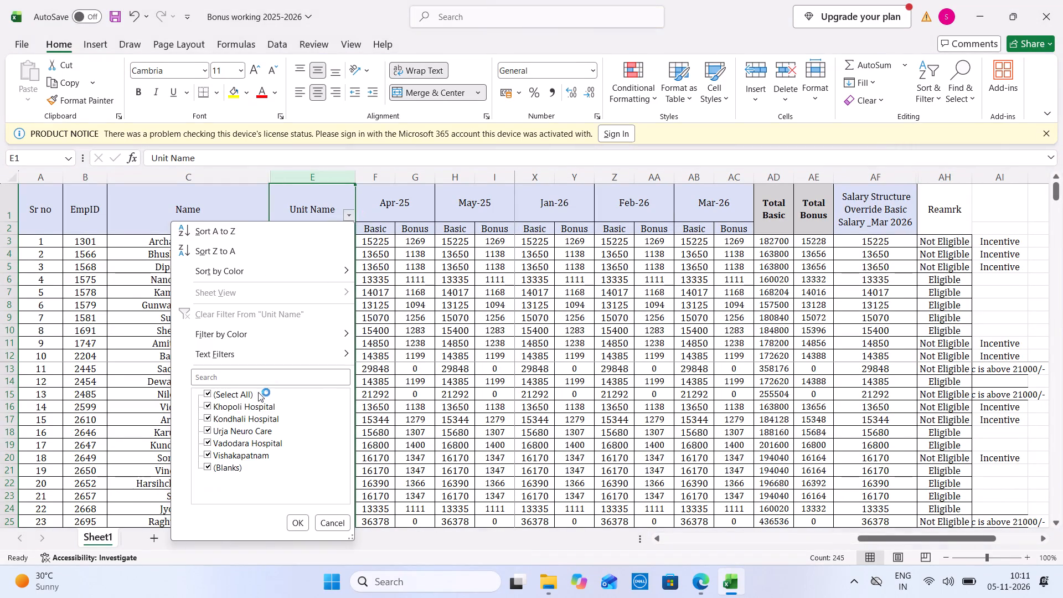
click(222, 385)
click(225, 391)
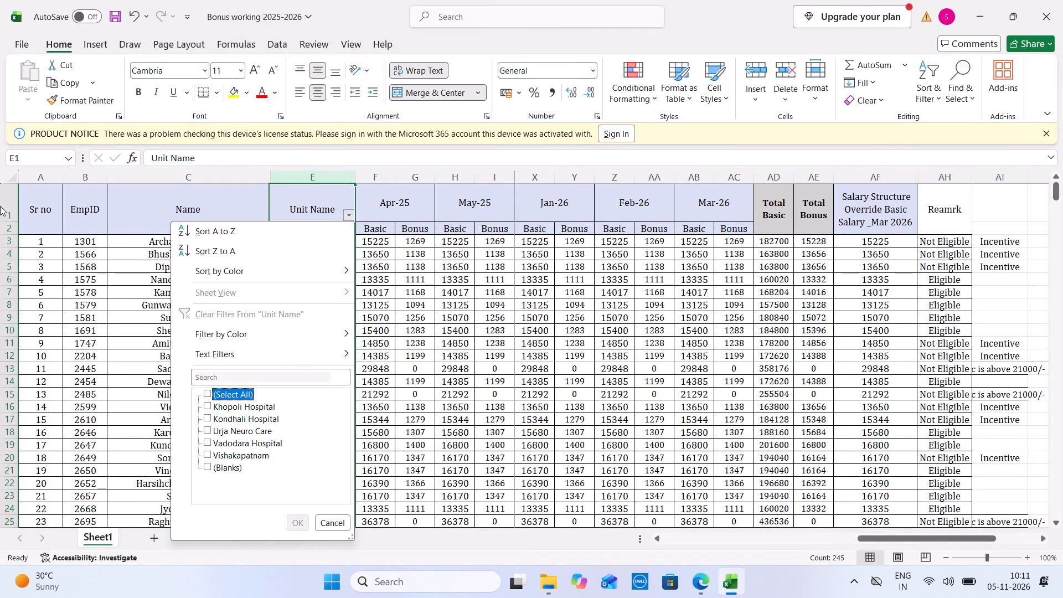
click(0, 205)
Remove the single-column filter and apply filters across the whole header row 1.
click(0, 205)
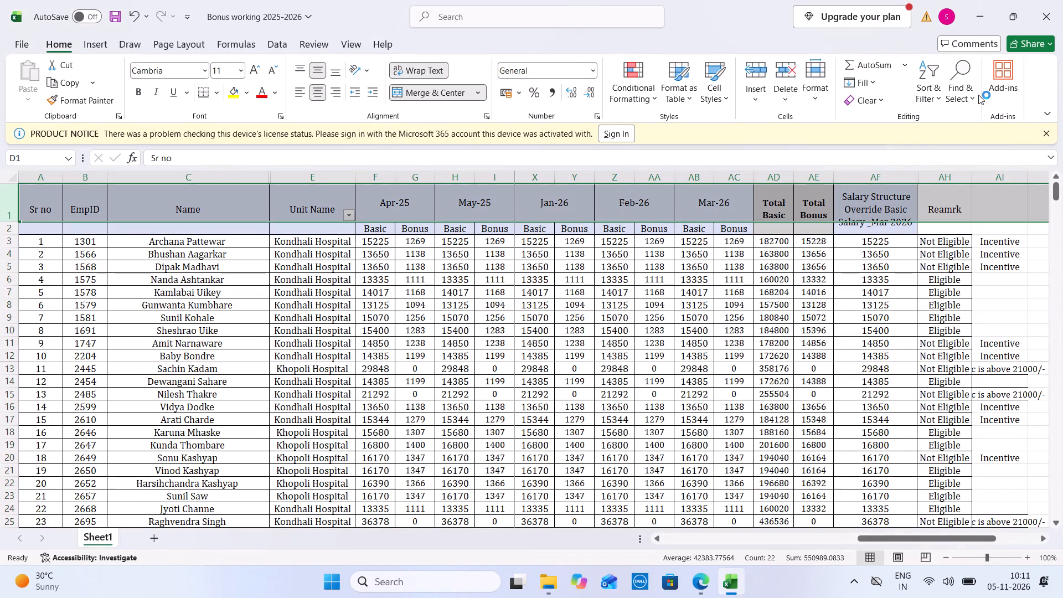
click(932, 95)
click(962, 188)
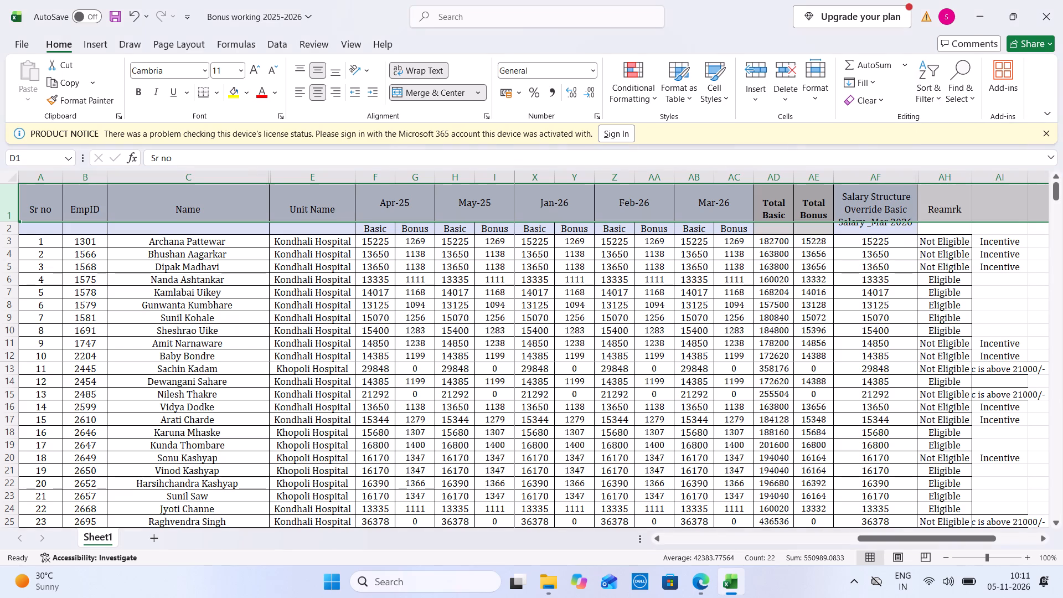
click(926, 66)
click(949, 182)
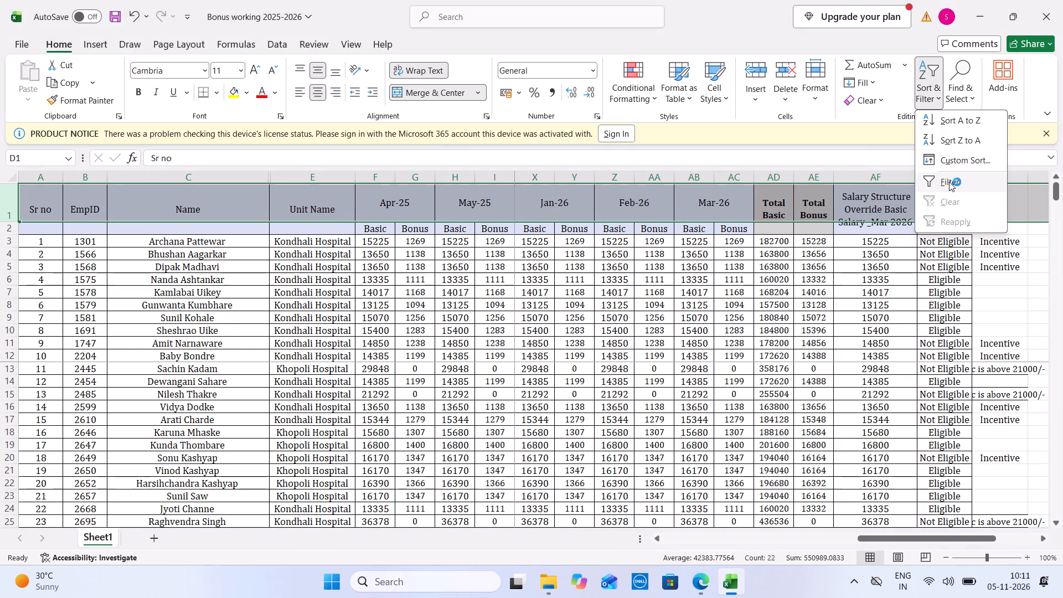
Filter the Unit Name column to show only Khopoli Hospital.
click(352, 217)
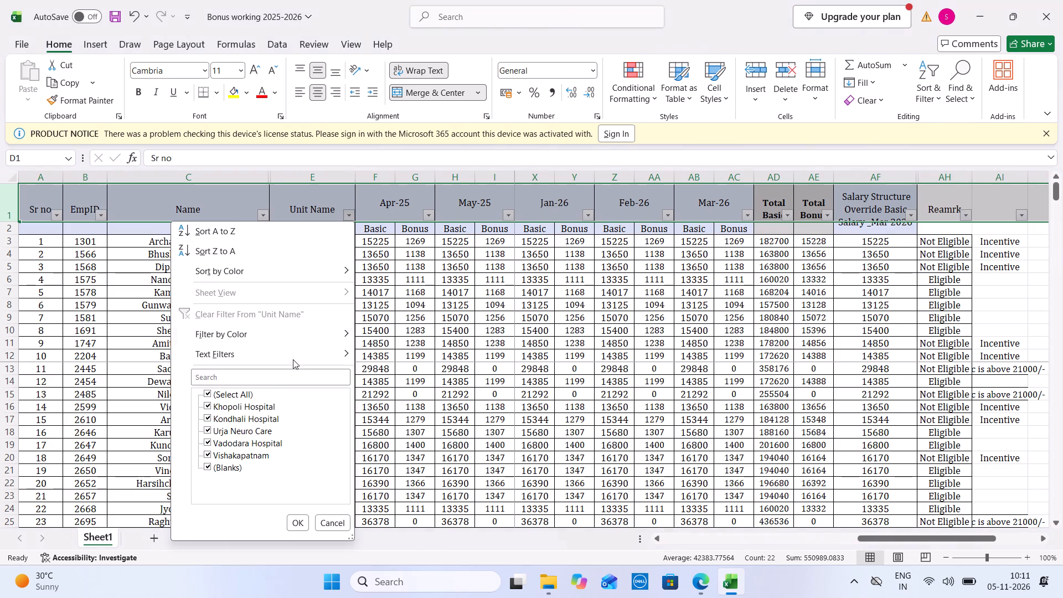
click(233, 389)
click(214, 411)
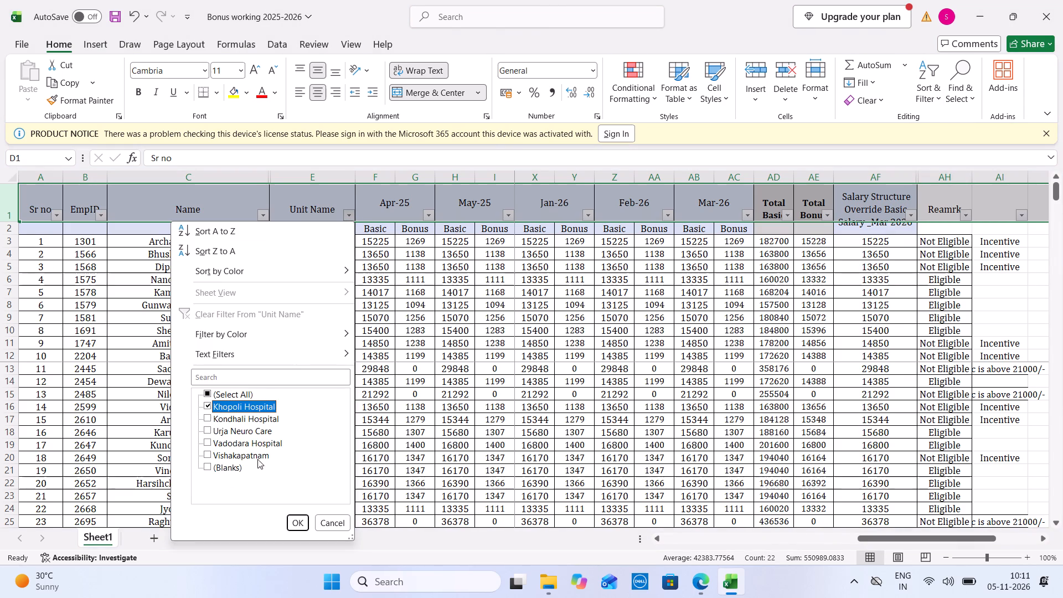
click(292, 517)
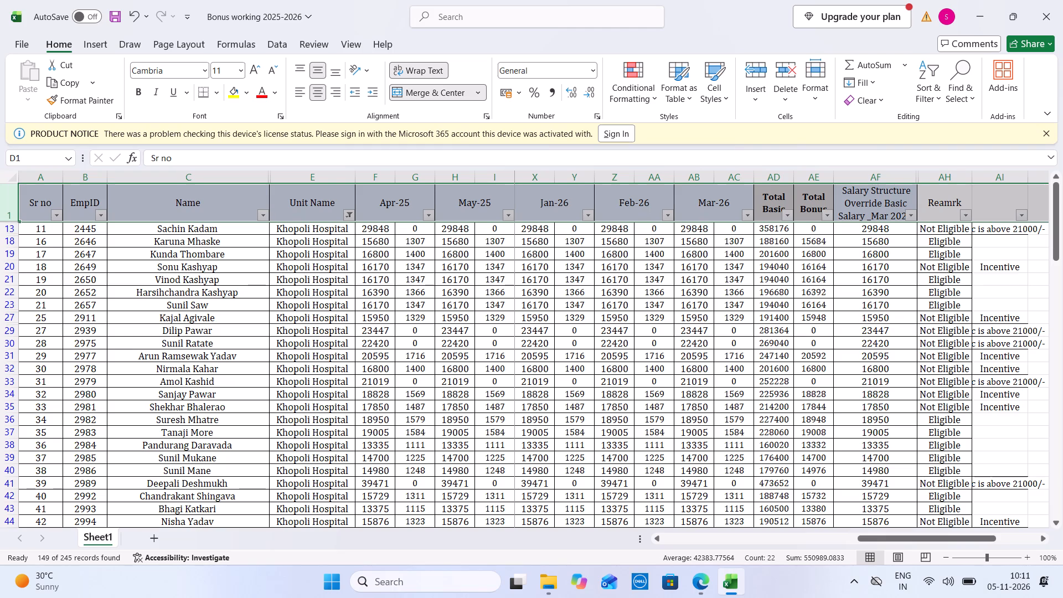
Filter the Reamrk column to show only Eligible employees.
click(969, 218)
drag(859, 393, 844, 409)
click(844, 409)
click(858, 392)
click(858, 392)
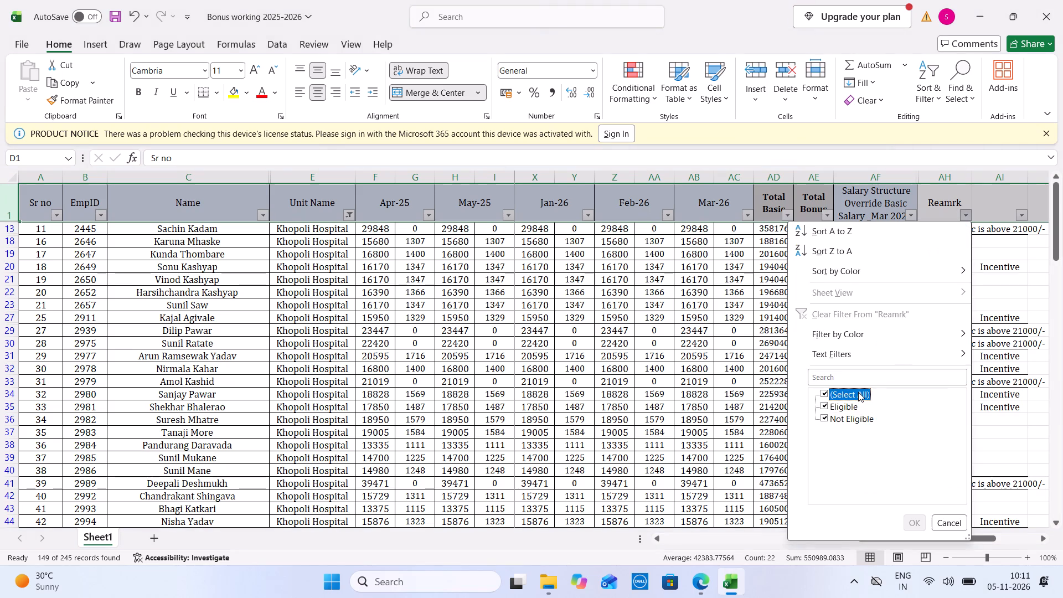
click(848, 410)
click(914, 520)
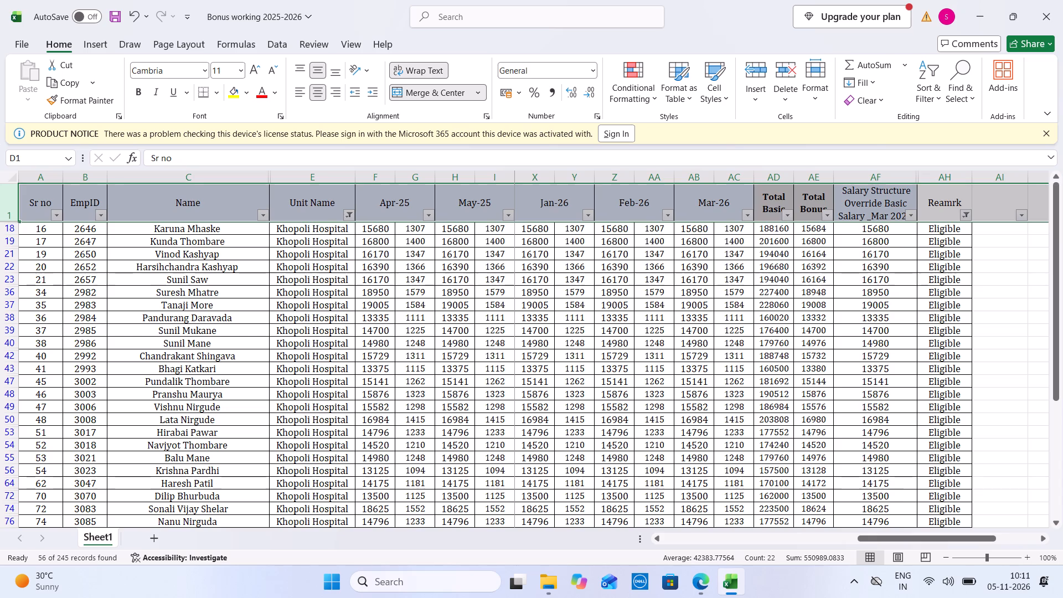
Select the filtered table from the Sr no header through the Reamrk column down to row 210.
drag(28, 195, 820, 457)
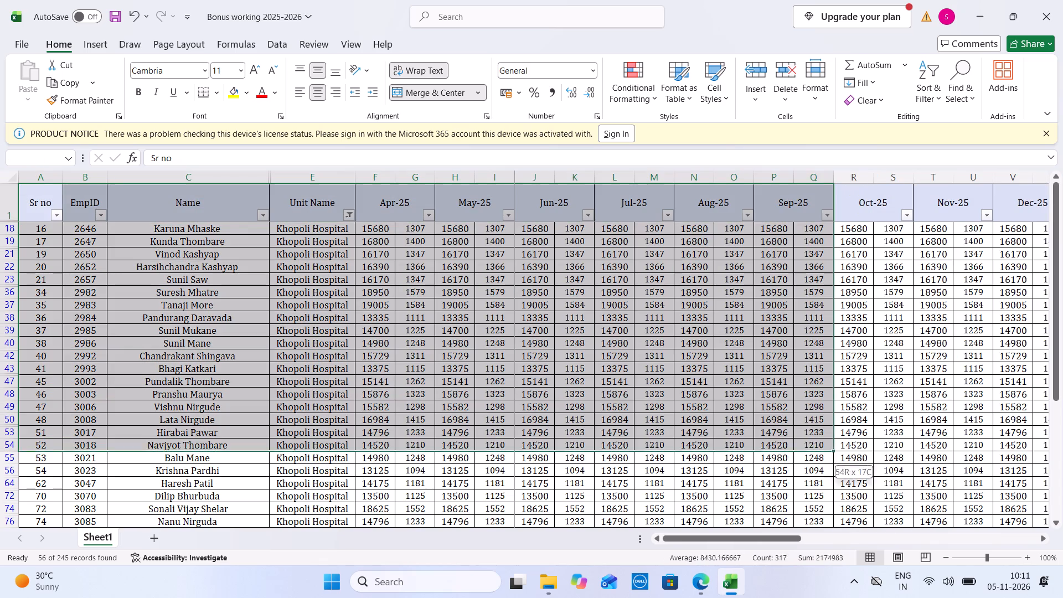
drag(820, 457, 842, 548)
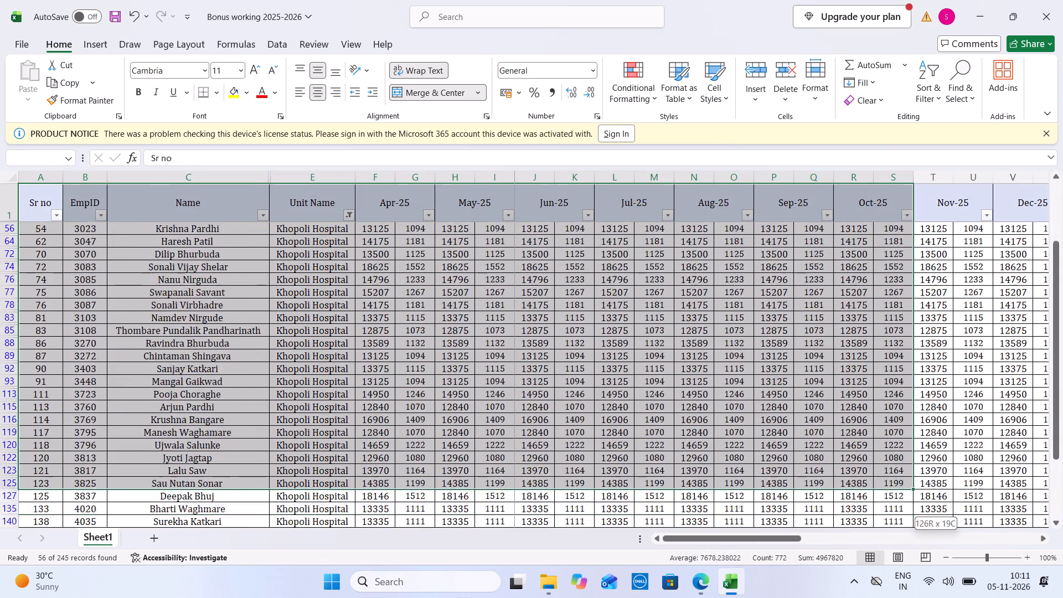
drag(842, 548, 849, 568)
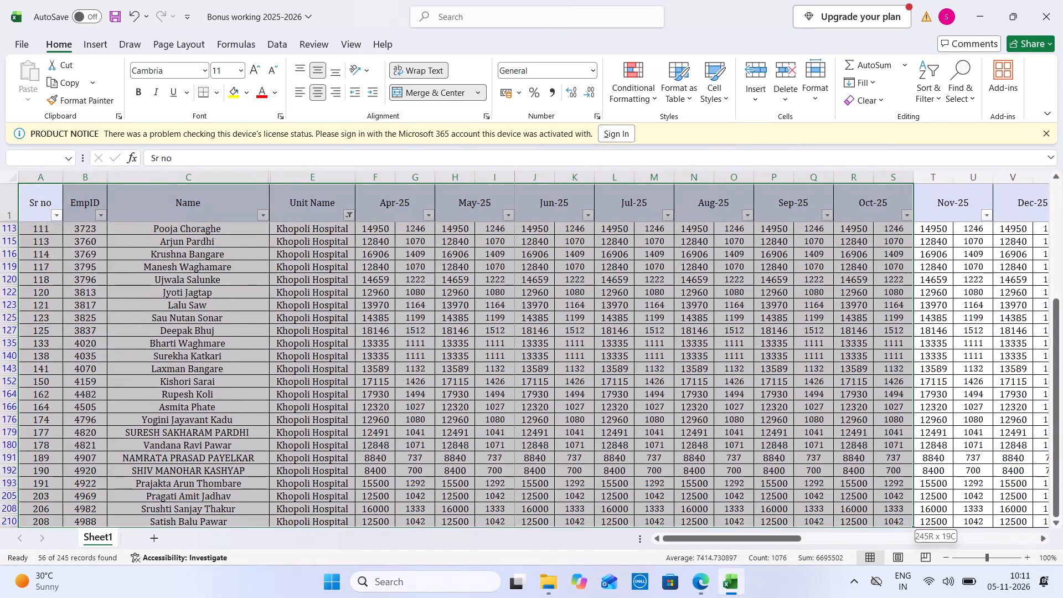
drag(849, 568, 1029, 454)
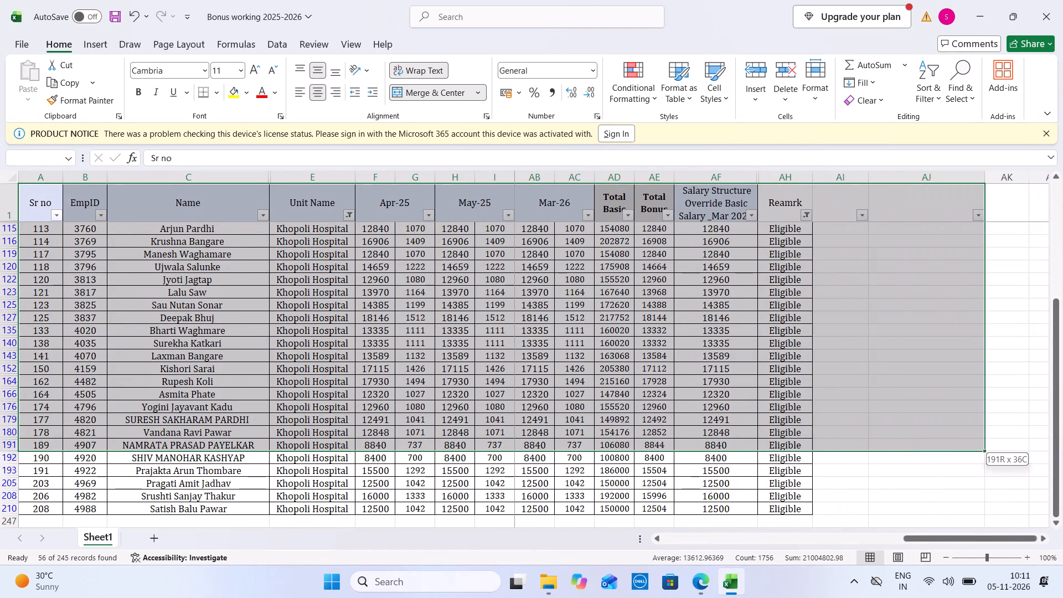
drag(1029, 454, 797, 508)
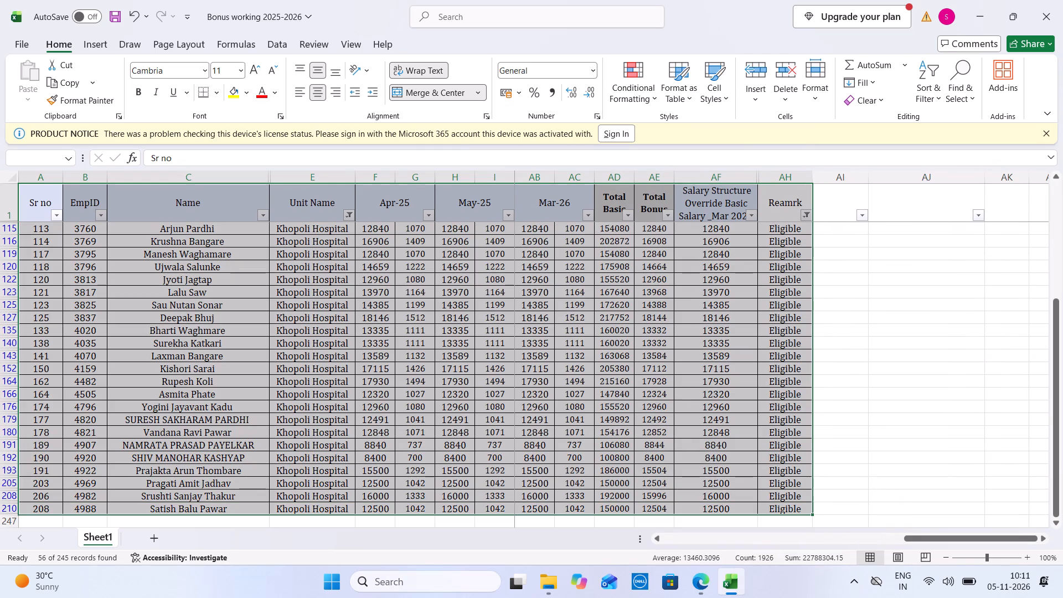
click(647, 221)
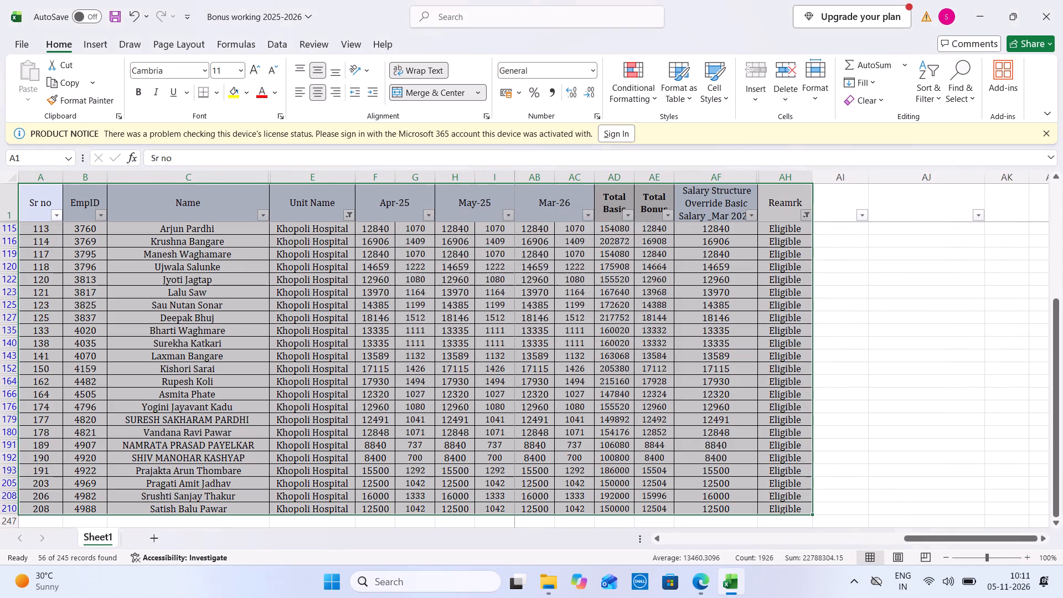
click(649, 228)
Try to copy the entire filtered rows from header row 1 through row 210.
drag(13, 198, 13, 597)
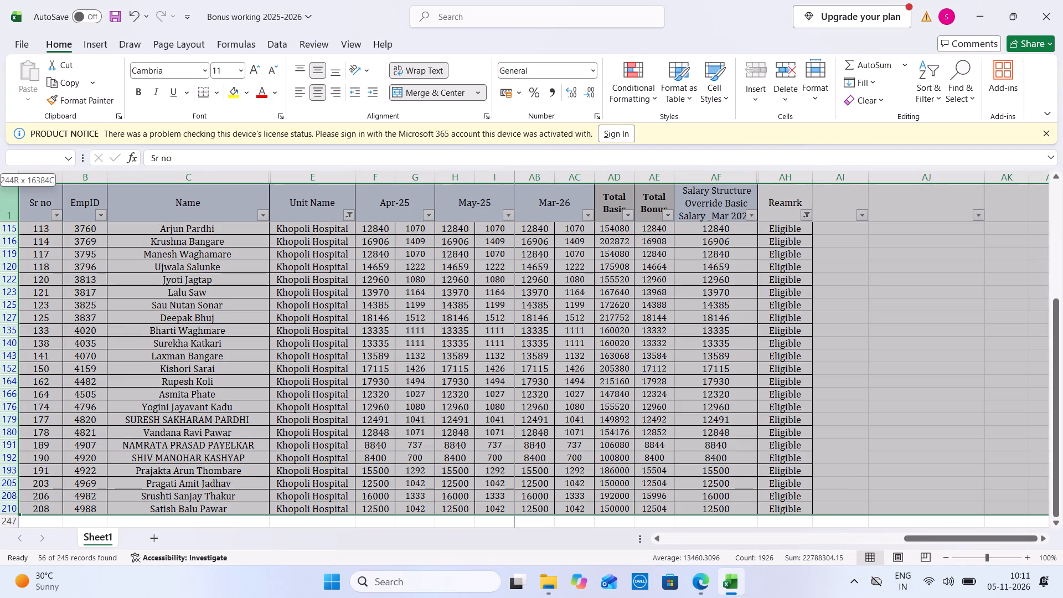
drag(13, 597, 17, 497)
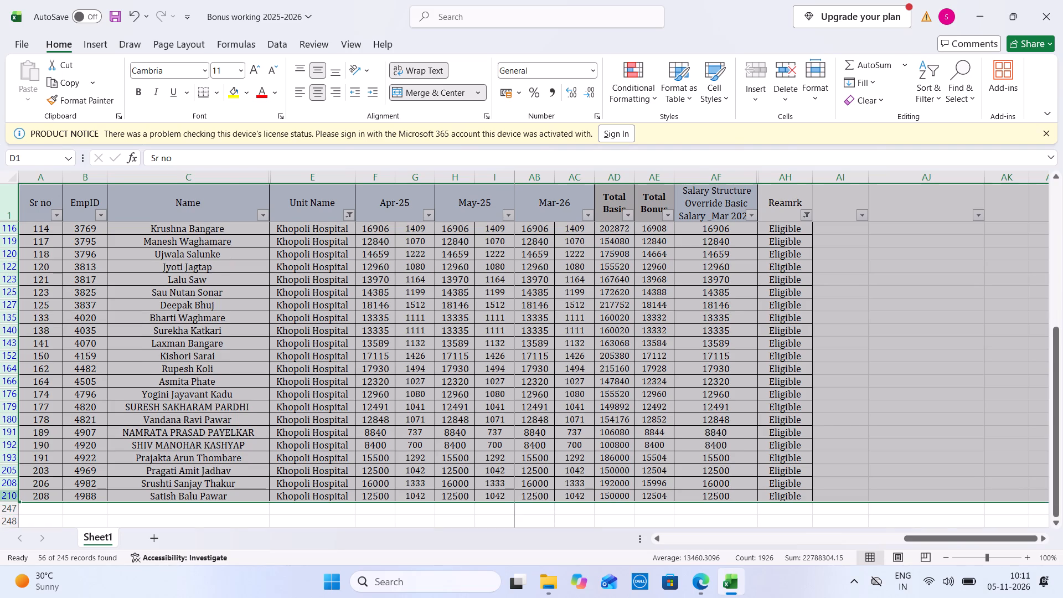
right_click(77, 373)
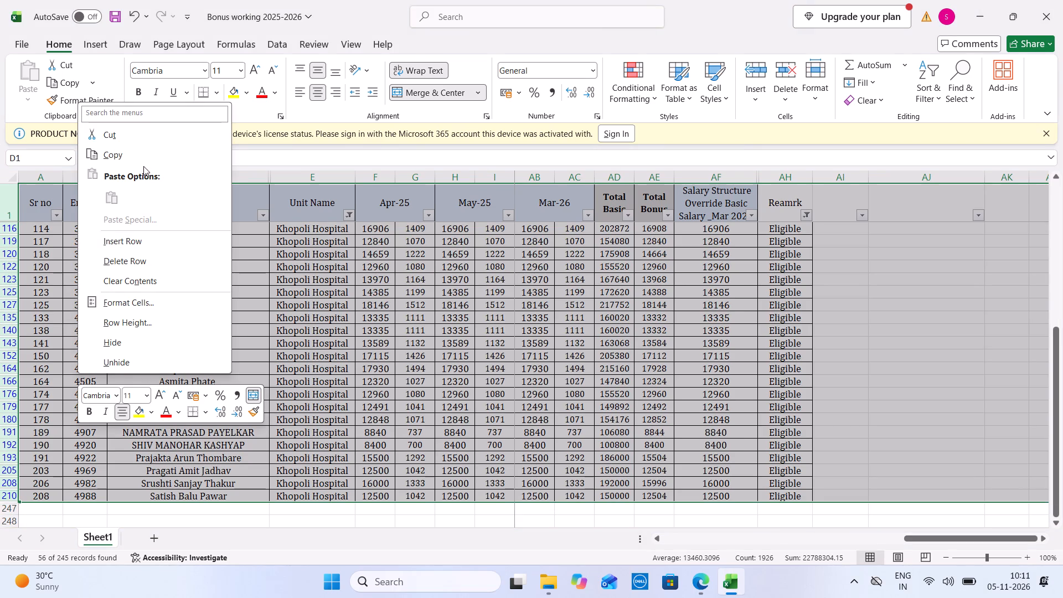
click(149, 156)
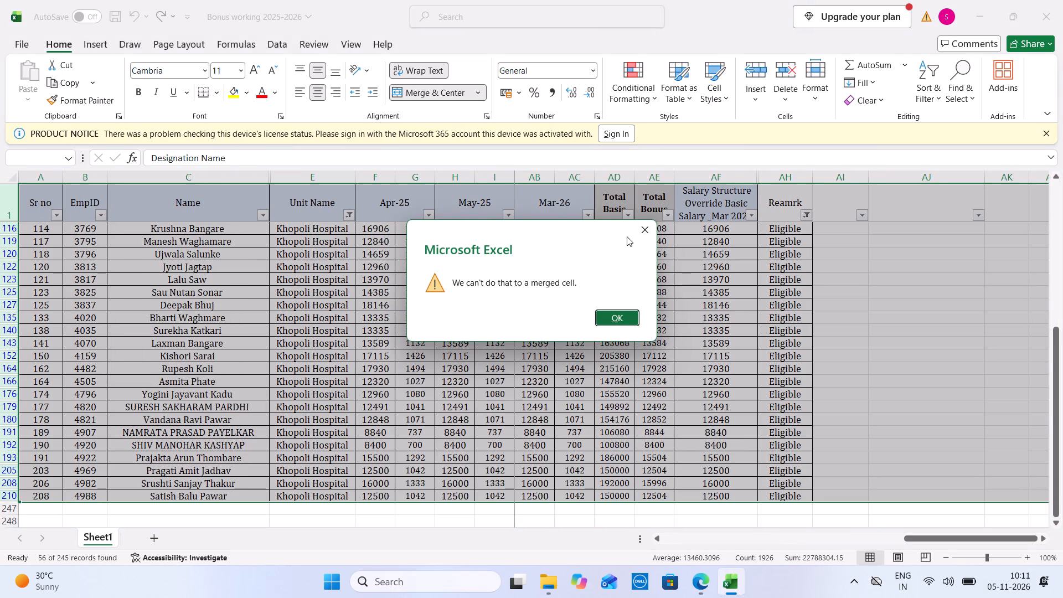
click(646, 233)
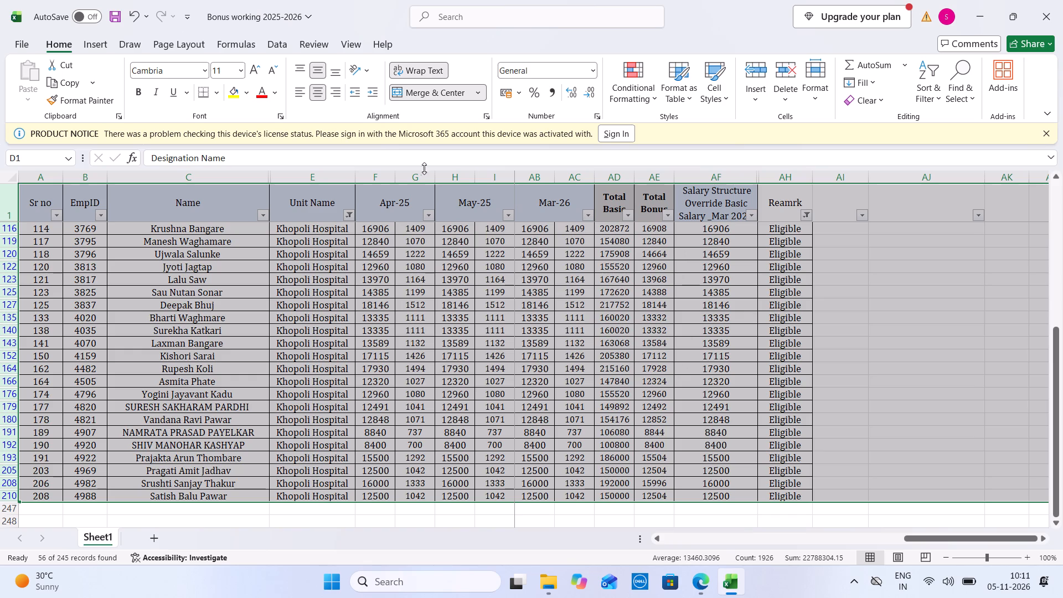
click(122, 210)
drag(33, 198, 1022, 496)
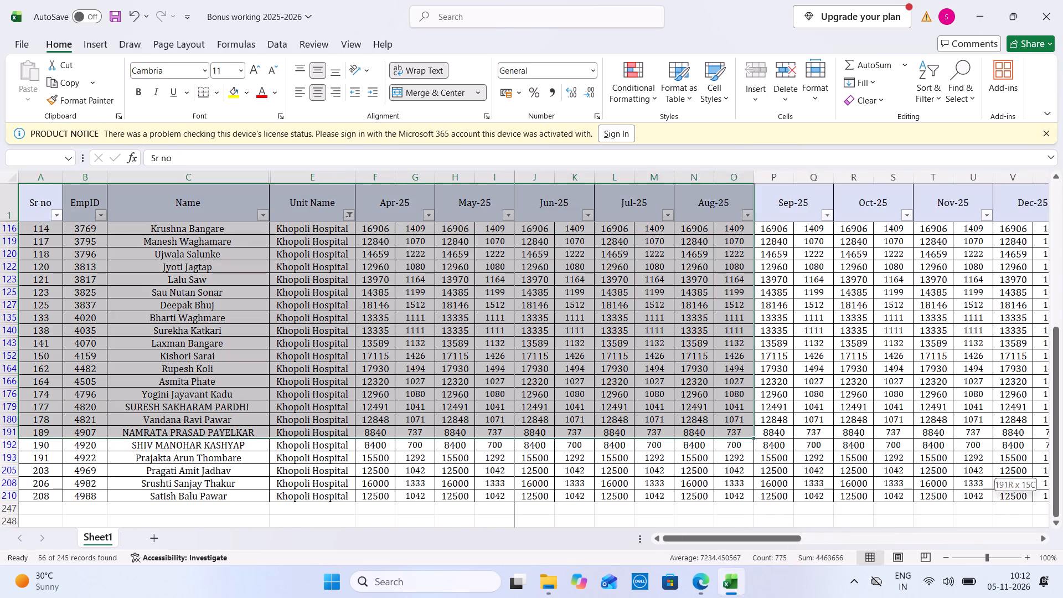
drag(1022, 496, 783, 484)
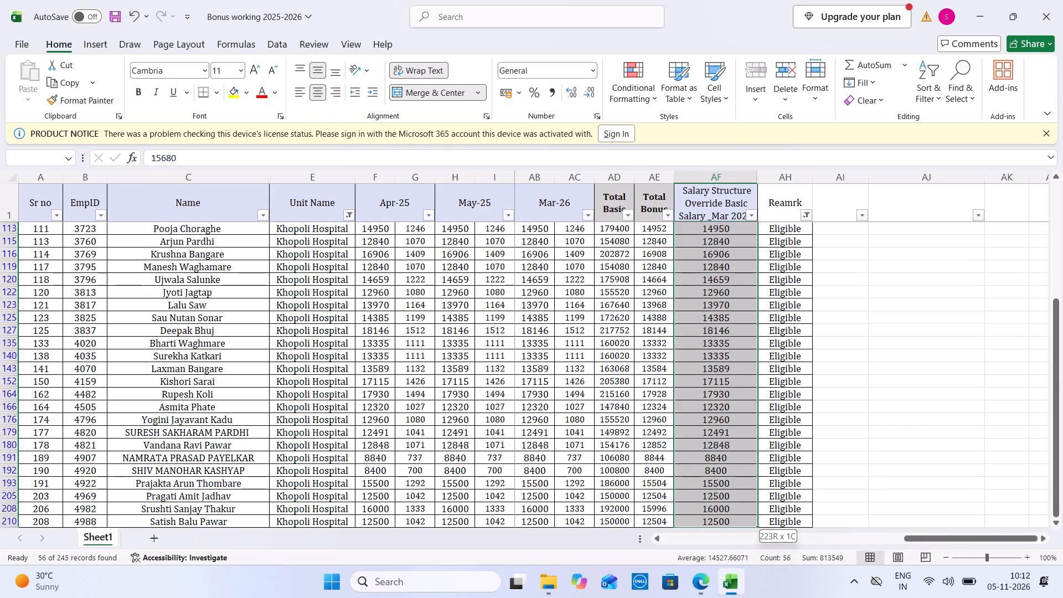
drag(716, 558, 723, 508)
In row 164, set the Reamrk to Not Eligible and enter Incentive in the adjacent column AI.
click(220, 461)
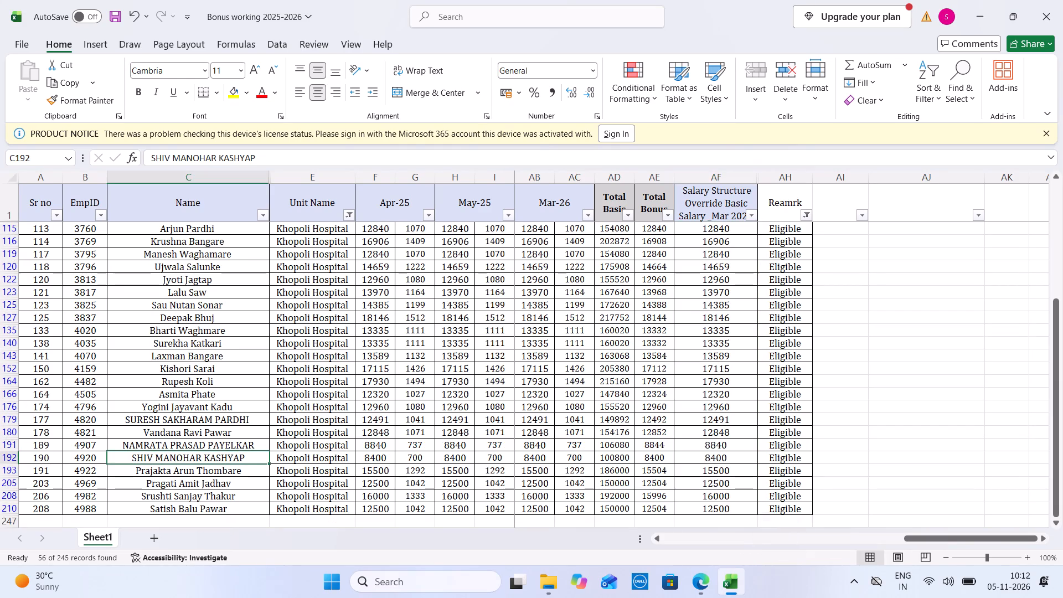
key(Up)
key(Up)
key(Up)
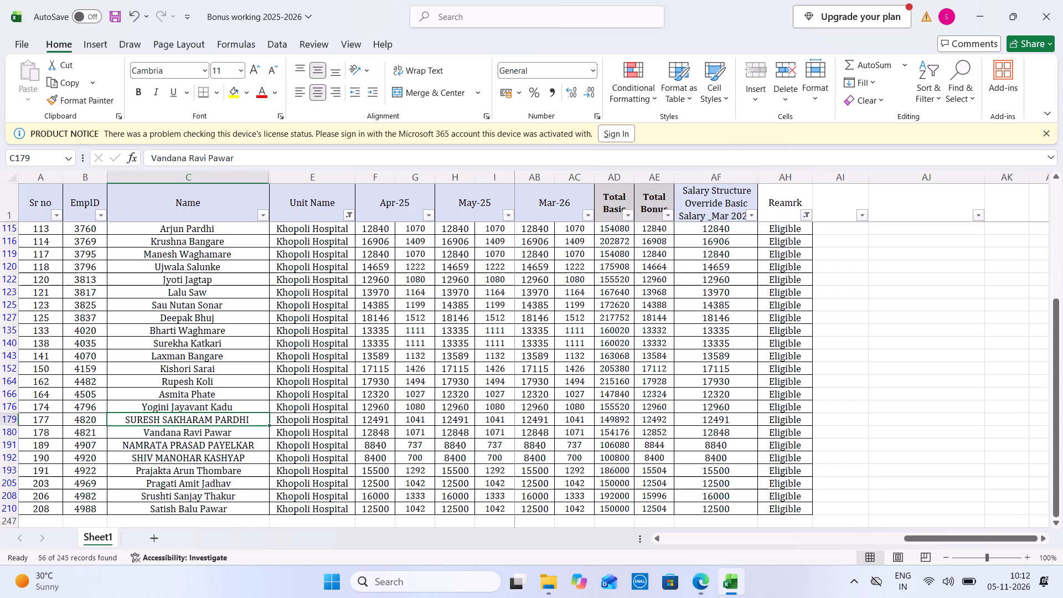
key(Up)
key(Up)
key(Up)
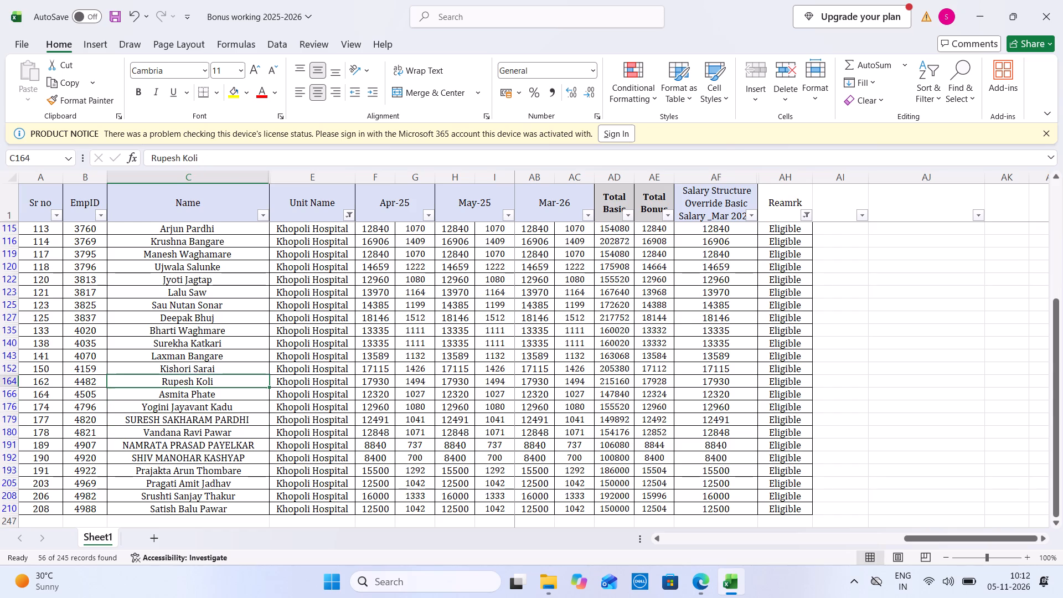
click(778, 379)
key(Down)
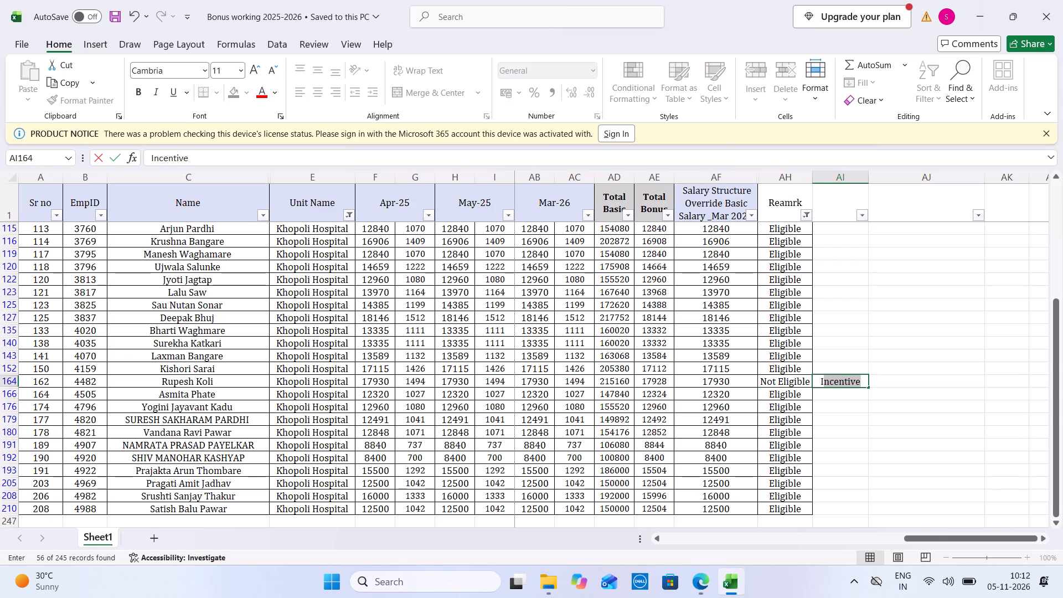
click(734, 363)
Reapply the Reamrk column filter with only Eligible selected.
click(805, 214)
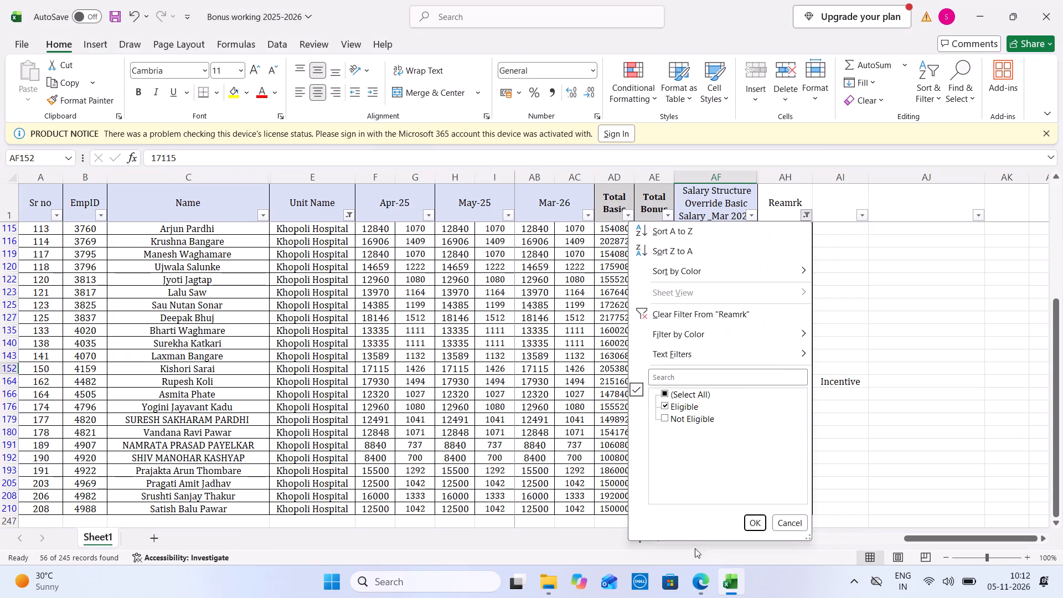
click(752, 526)
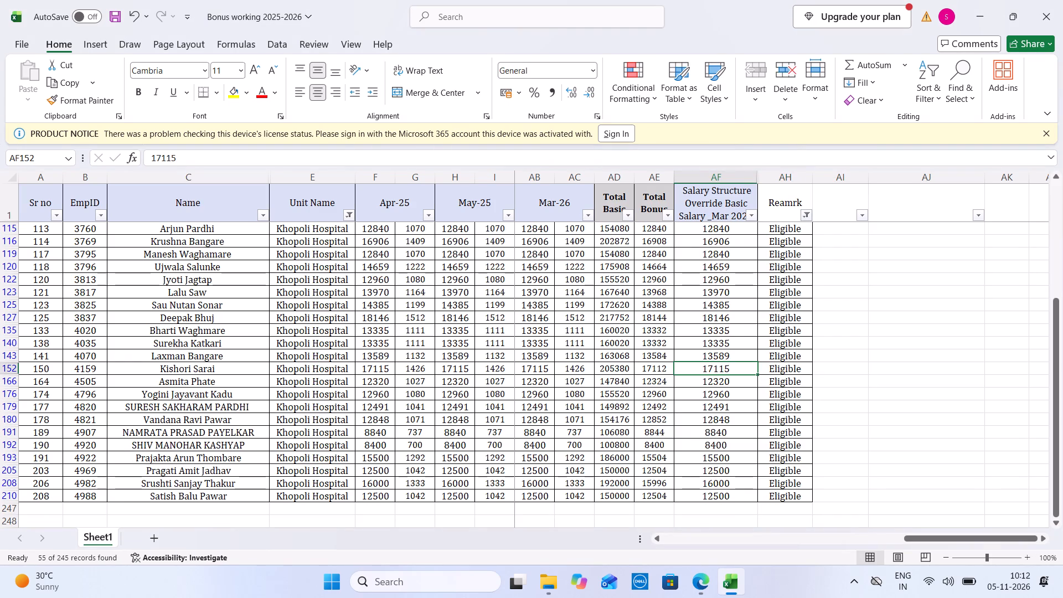
Review the filtered employee entries in the Name column from row 143 up to row 74.
click(183, 354)
key(Up)
key(Up)
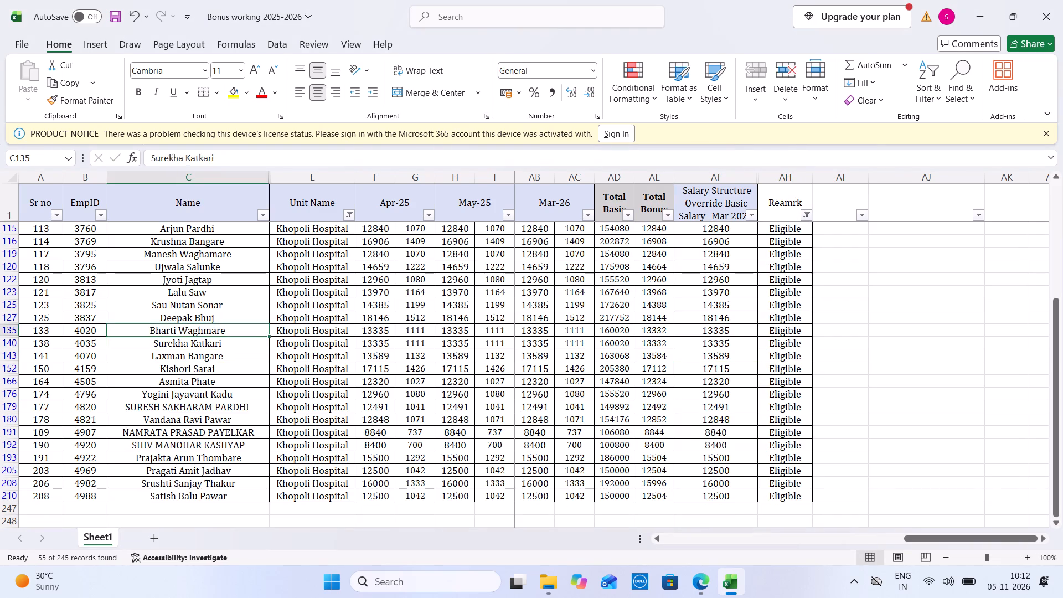
key(Up)
key(Up)
key(Up)
key(Up)
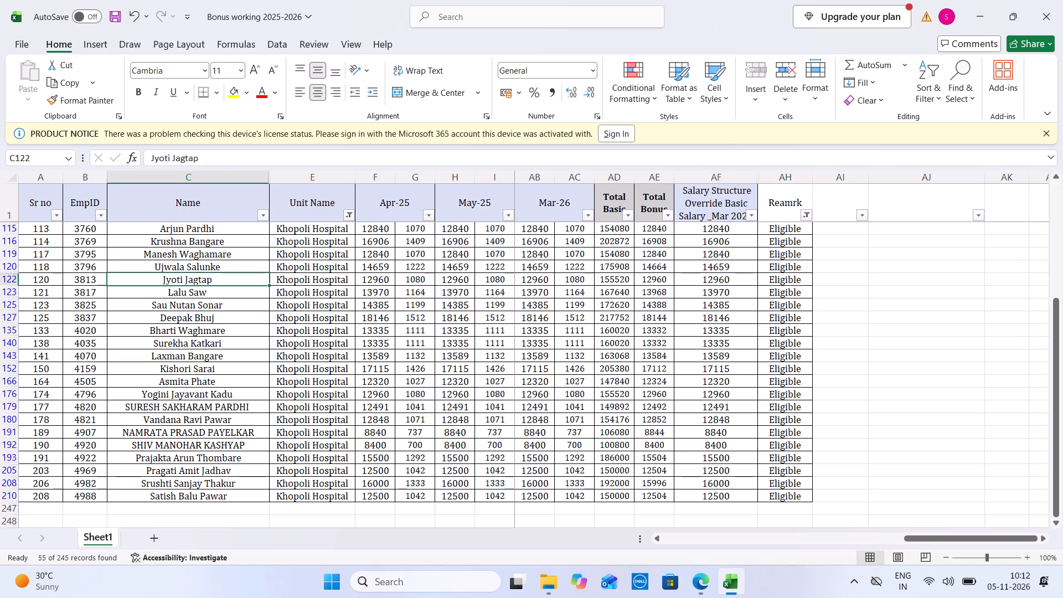
key(Up)
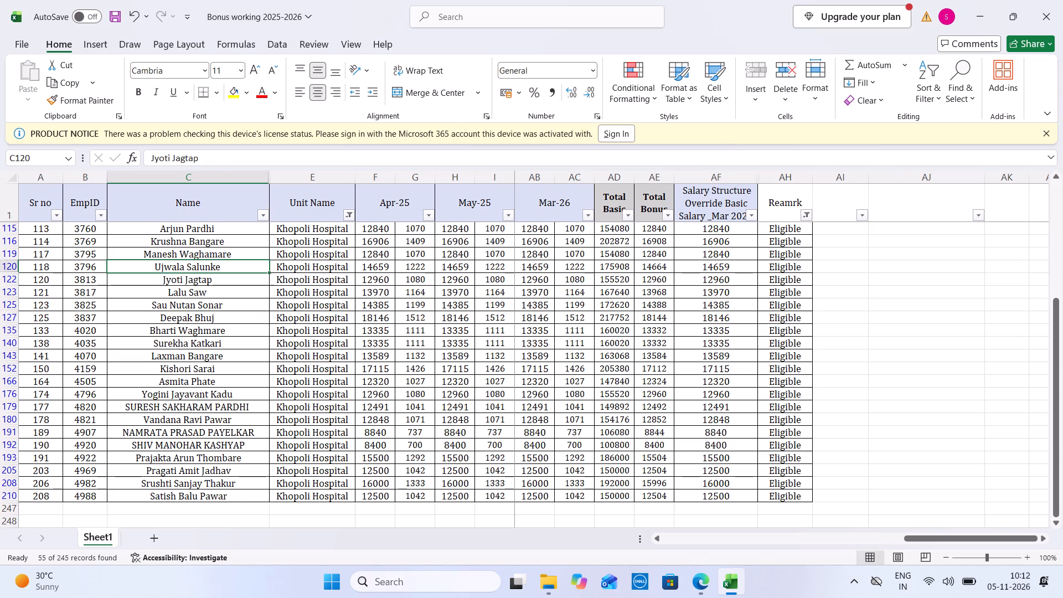
key(Up)
key(Up)
key(Up)
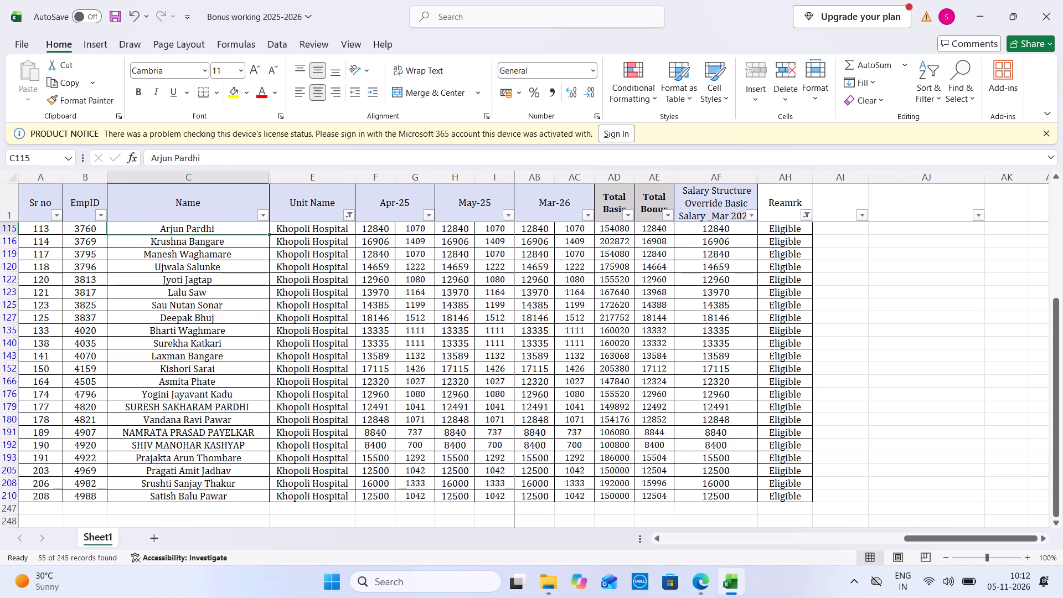
key(Up)
key(Up)
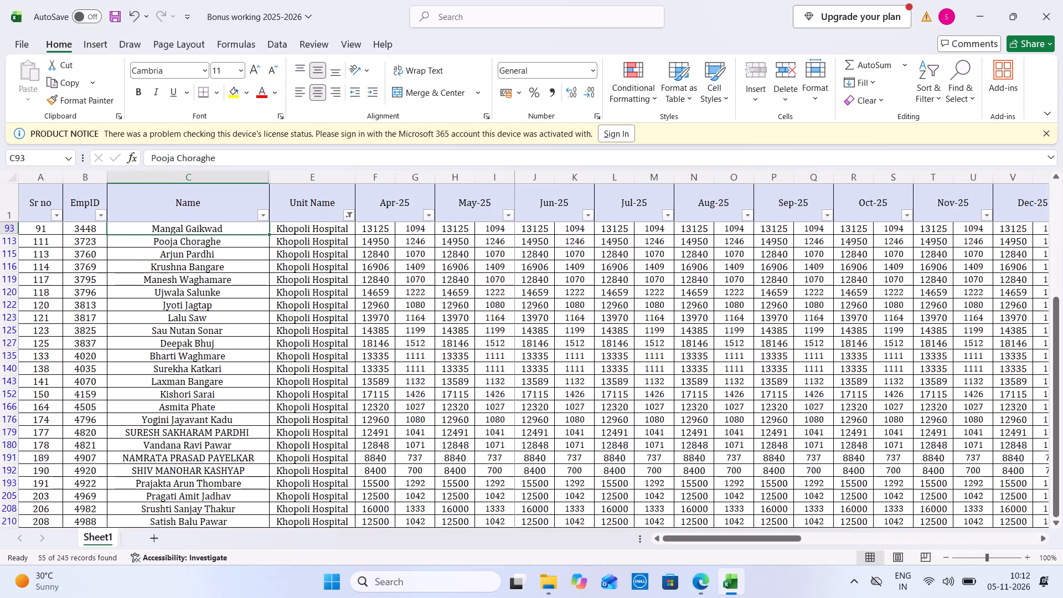
key(Up)
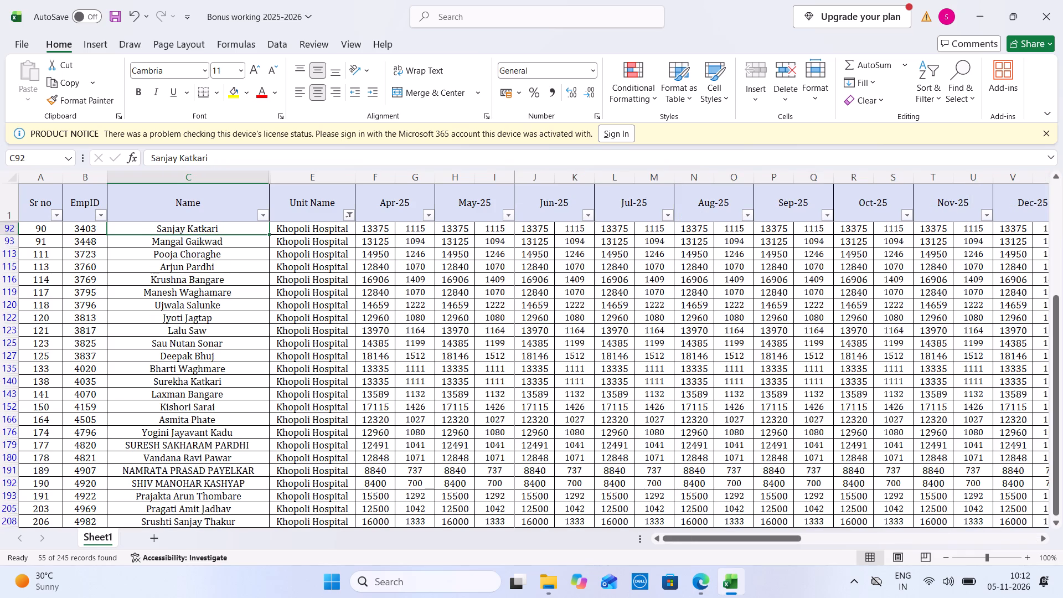
key(Up)
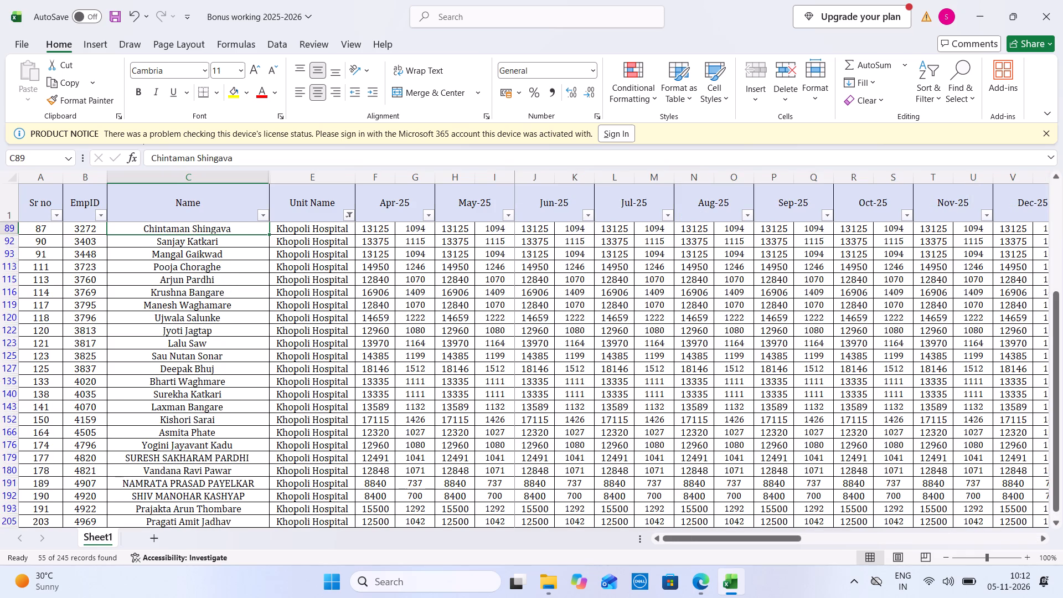
key(Up)
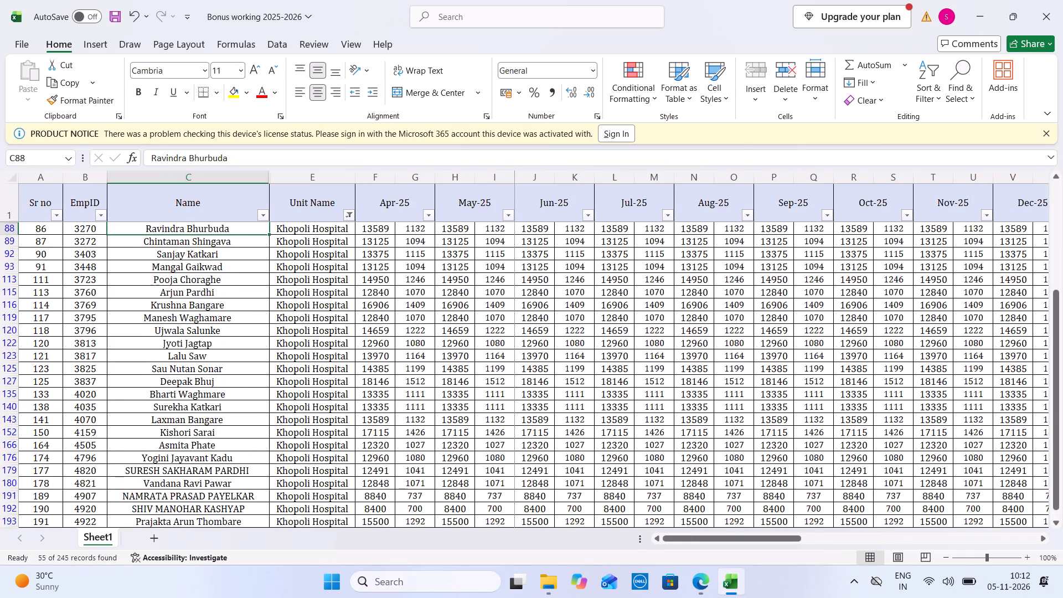
key(Up)
key(Up)
key(Up)
key(Up)
key(Up)
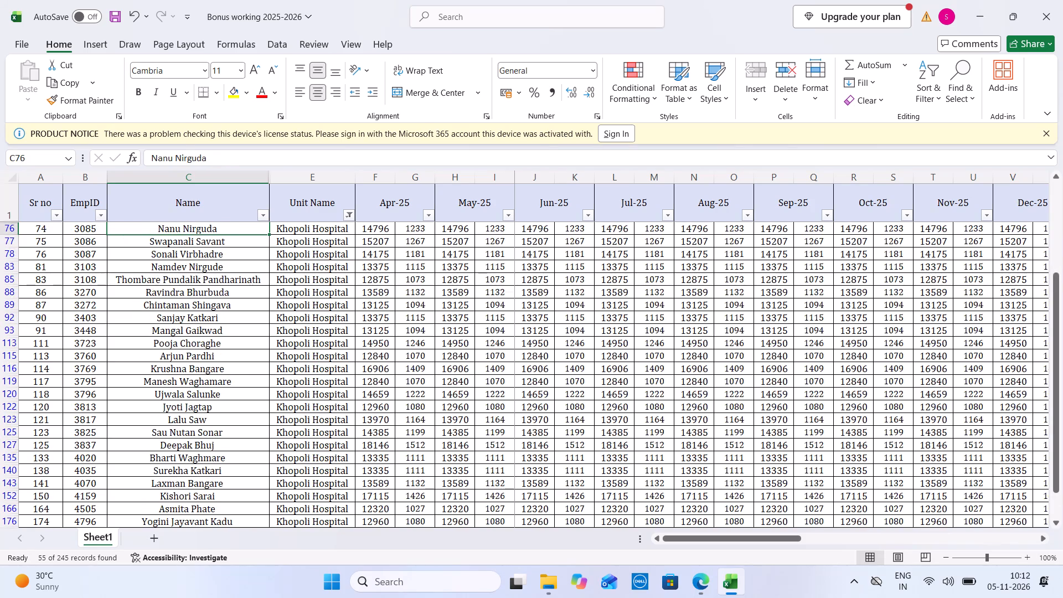
key(Up)
key(Down)
key(Down)
key(Down)
Look across row 78's monthly bonus, salary and Reamrk columns, going past the table's end and back.
key(Right)
key(Right)
key(Right)
key(Right)
key(Right)
key(Right)
key(Right)
key(Right)
key(Right)
key(Right)
key(Right)
key(Right)
key(Right)
key(Right)
key(Right)
key(Right)
key(Right)
key(Right)
key(Right)
key(Right)
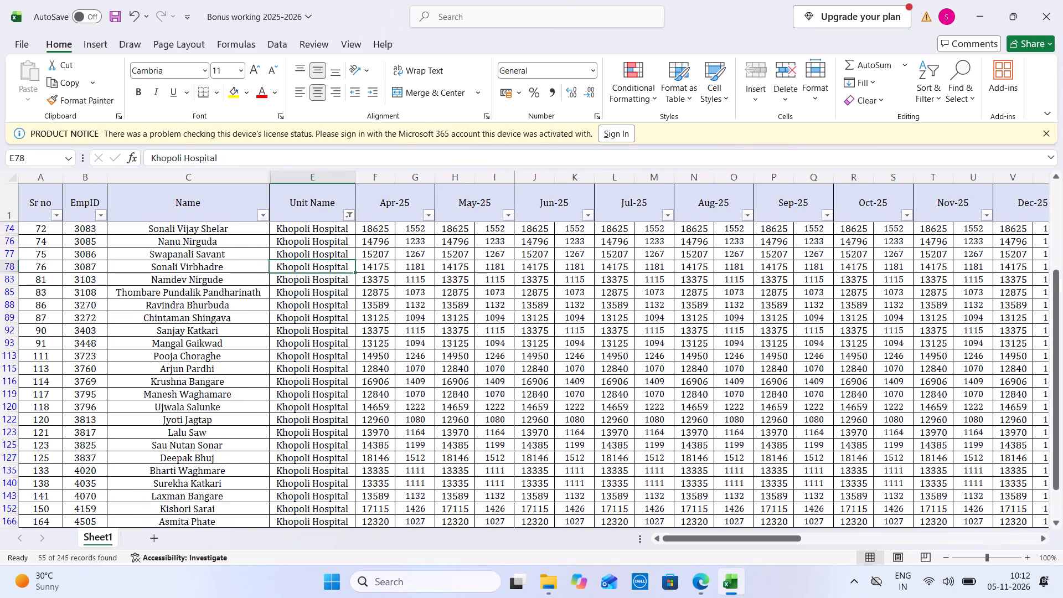
key(Left)
key(Left)
key(Left)
key(Left)
key(Left)
key(Left)
key(Left)
key(Left)
key(Left)
key(Left)
key(Left)
key(Left)
key(Left)
key(Left)
key(Left)
key(Left)
key(Left)
key(Left)
key(Left)
key(Left)
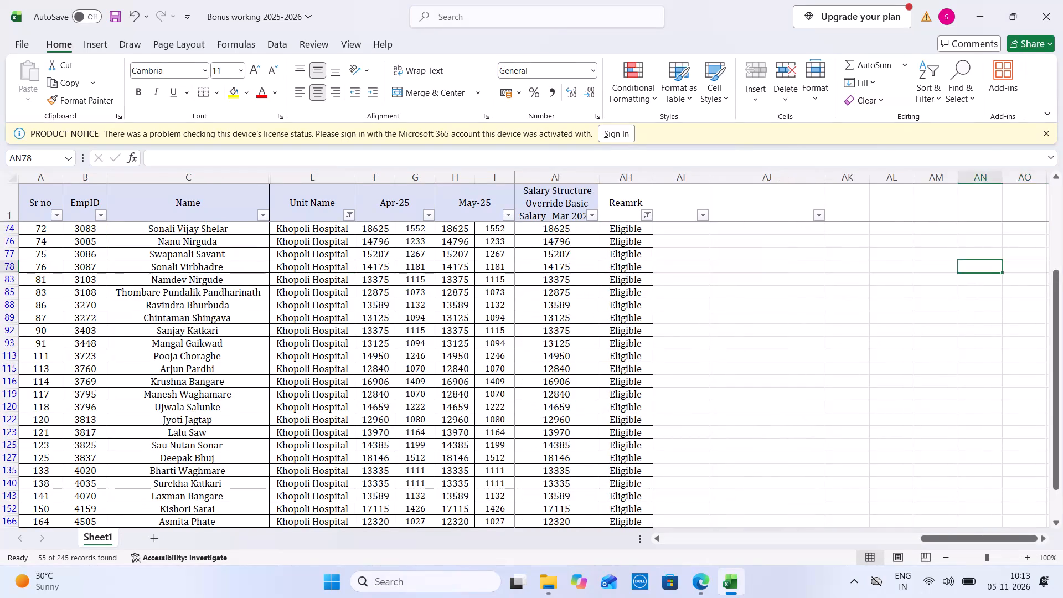
key(Left)
key(Left)
key(Left)
key(Left)
key(Left)
key(Left)
key(Left)
key(Left)
key(Left)
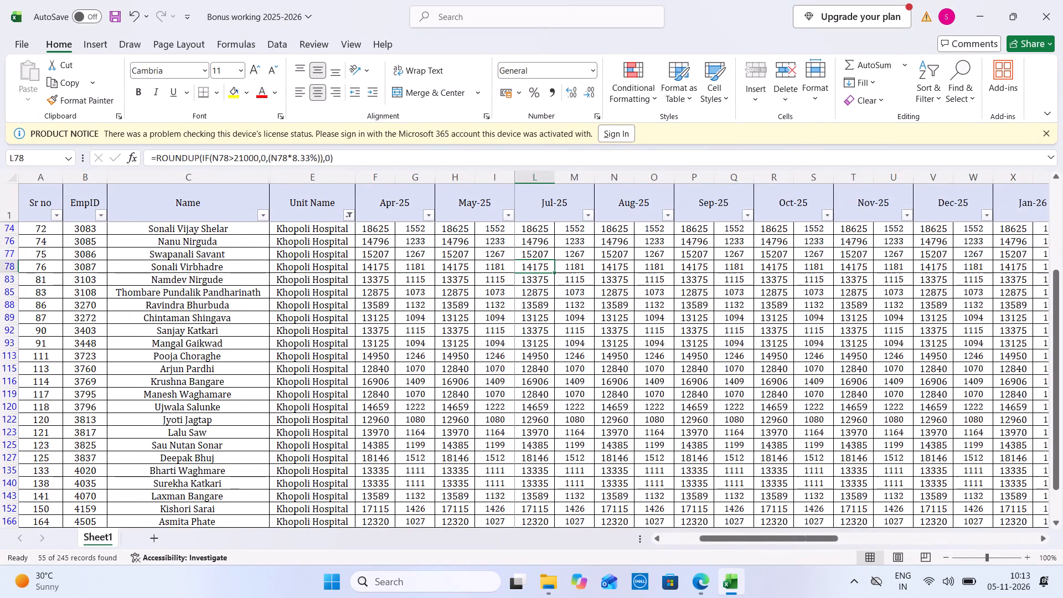
Review the filtered rows above row 78, going up to the month headers in row 1.
key(Up)
key(Up)
key(Up)
key(Up)
key(Up)
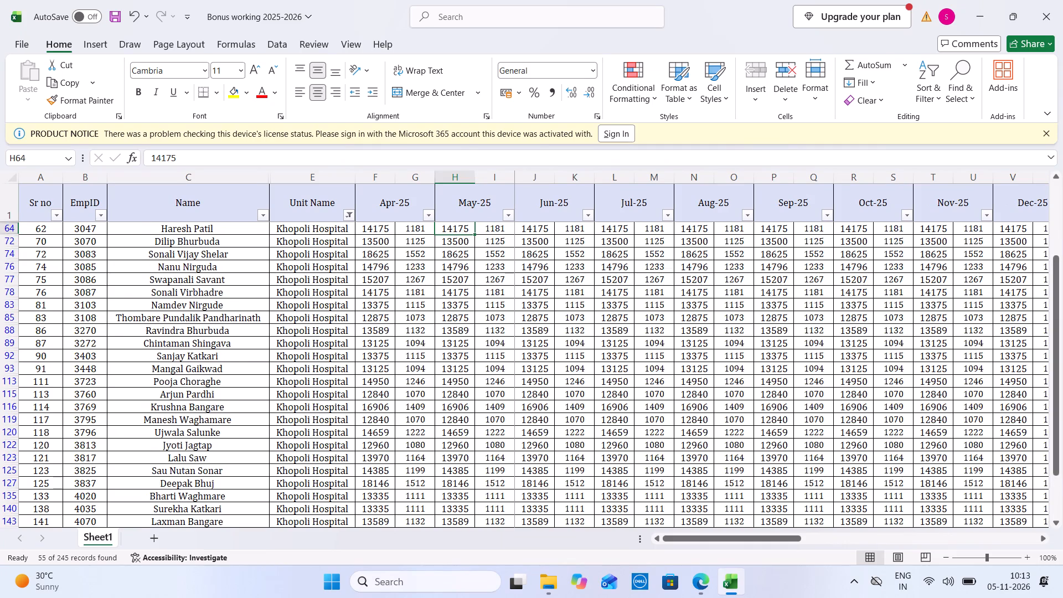
key(Up)
key(Up)
key(Up)
key(Up)
key(Up)
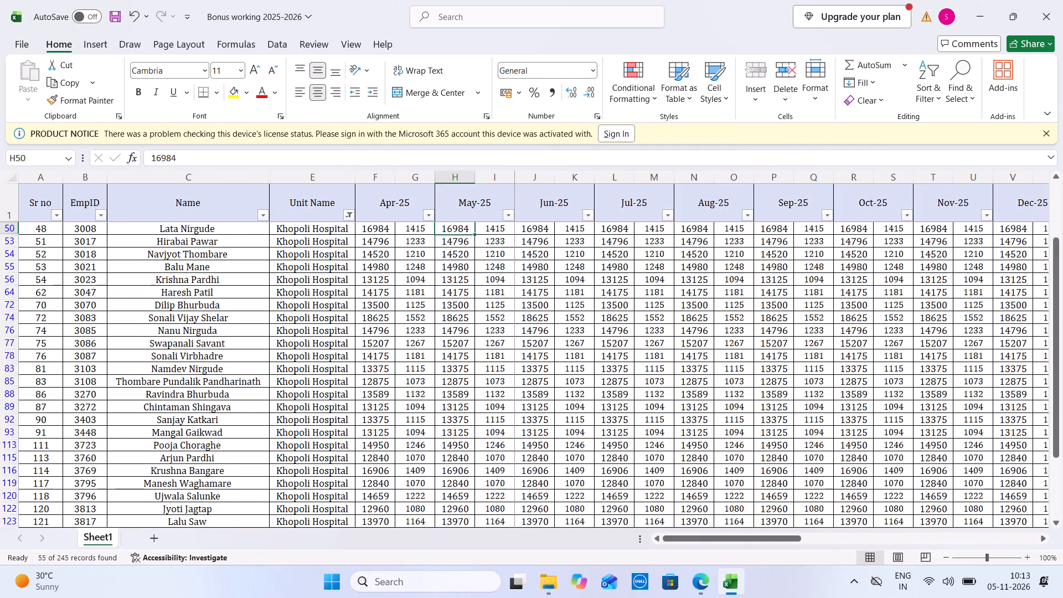
key(Up)
key(Up)
key(Up)
key(Up)
key(Up)
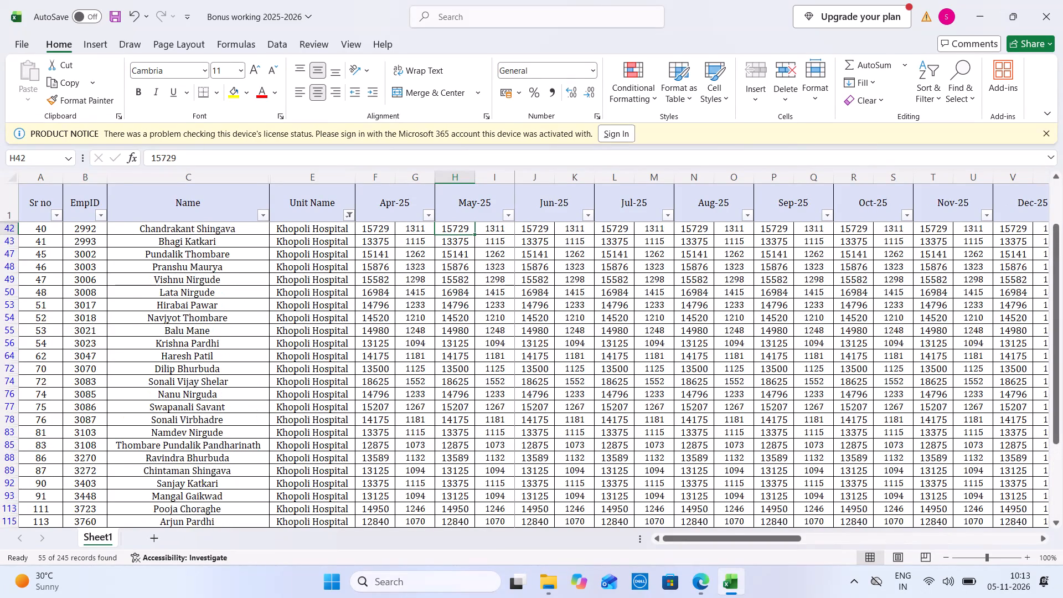
key(Up)
key(Up)
key(Up)
key(Up)
key(Up)
key(Up)
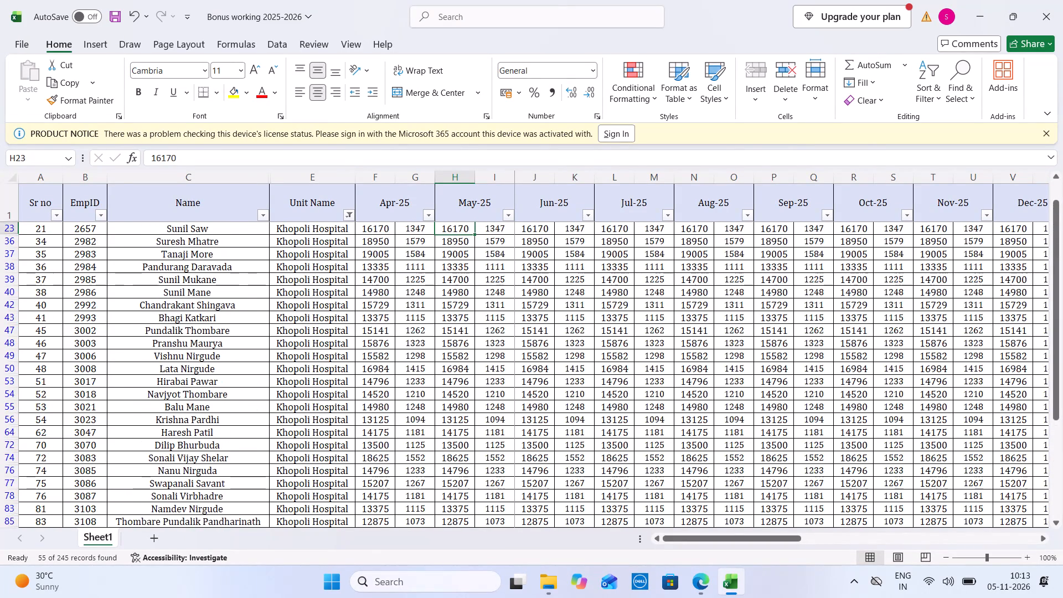
key(Up)
key(Up)
key(Up)
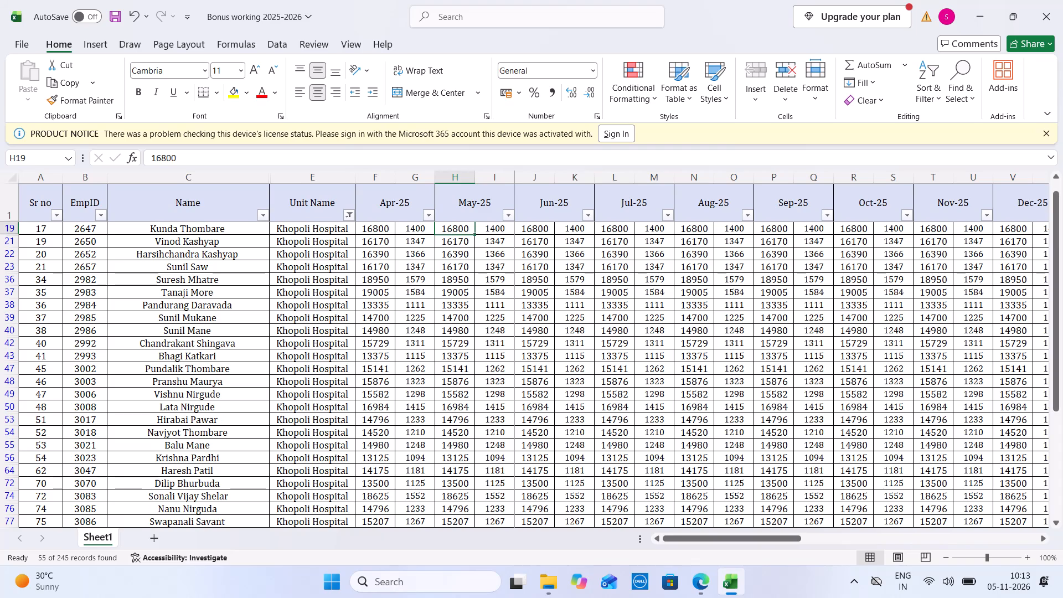
key(Up)
key(Up)
key(Up)
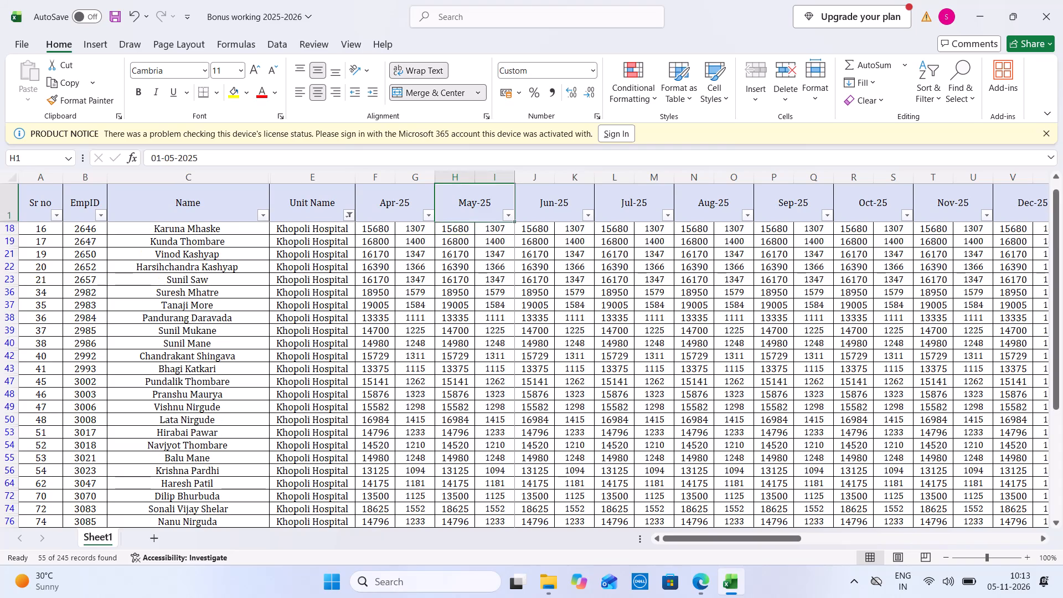
Select the filtered data range from the Sr no header to the Reamrk cell in row 210.
drag(45, 200, 652, 424)
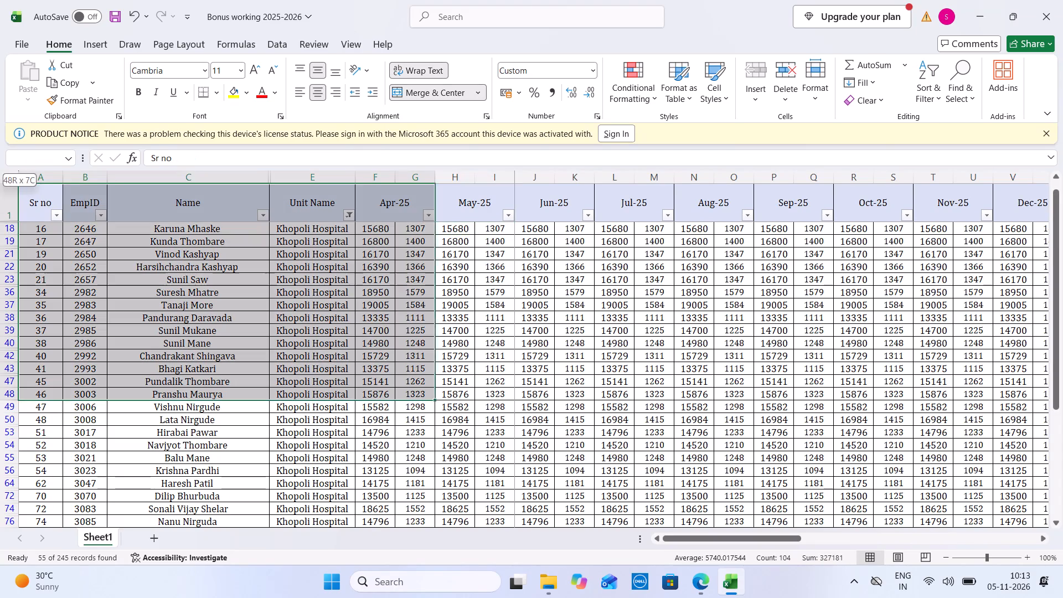
drag(652, 424, 888, 535)
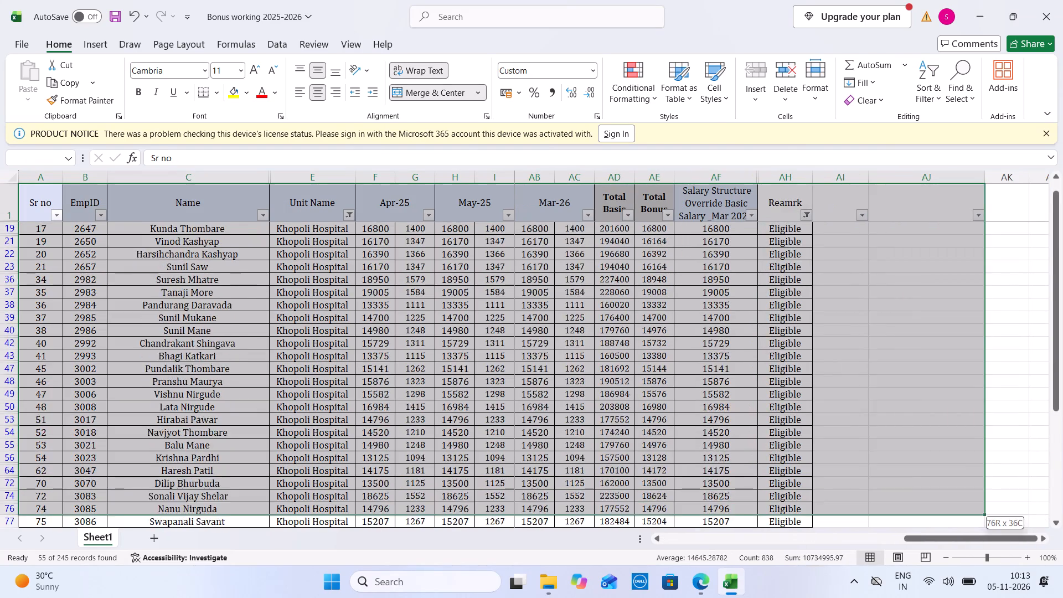
drag(888, 535, 780, 524)
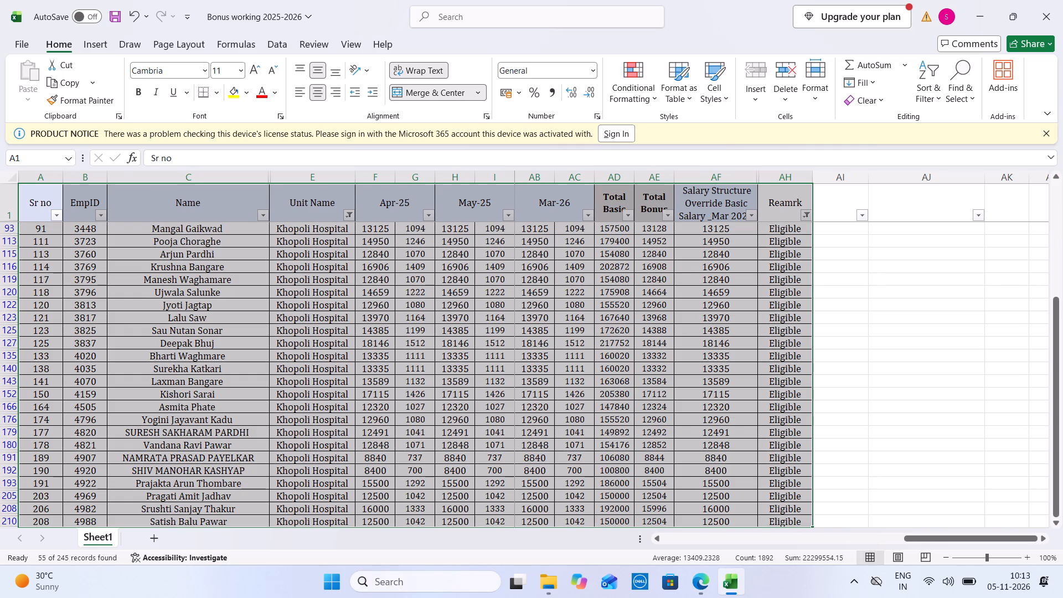
Add a blank worksheet after Sheet1 and open it, checking back on the selected filtered data.
click(152, 540)
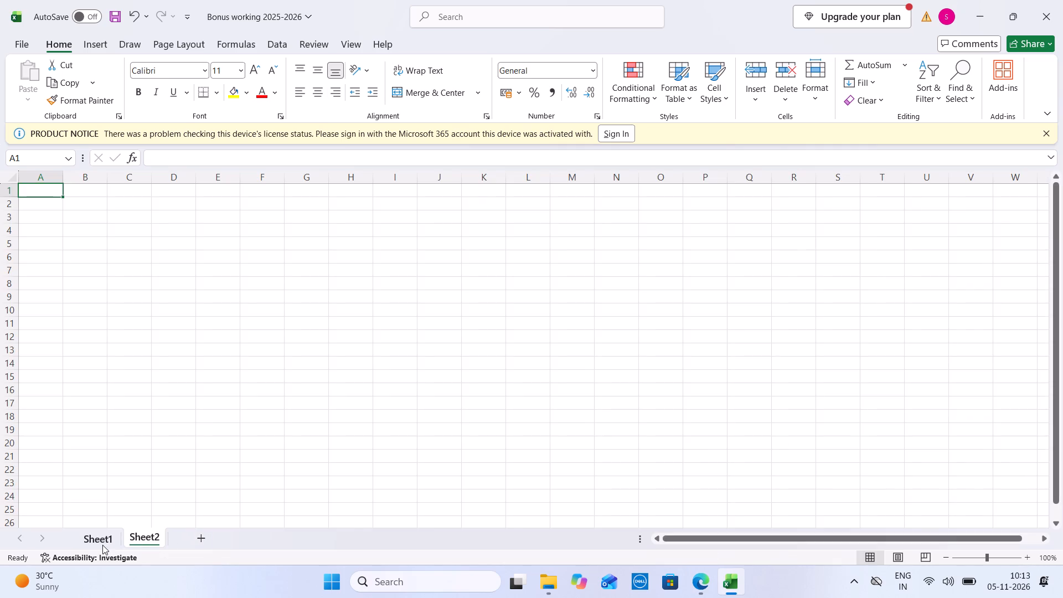
click(102, 545)
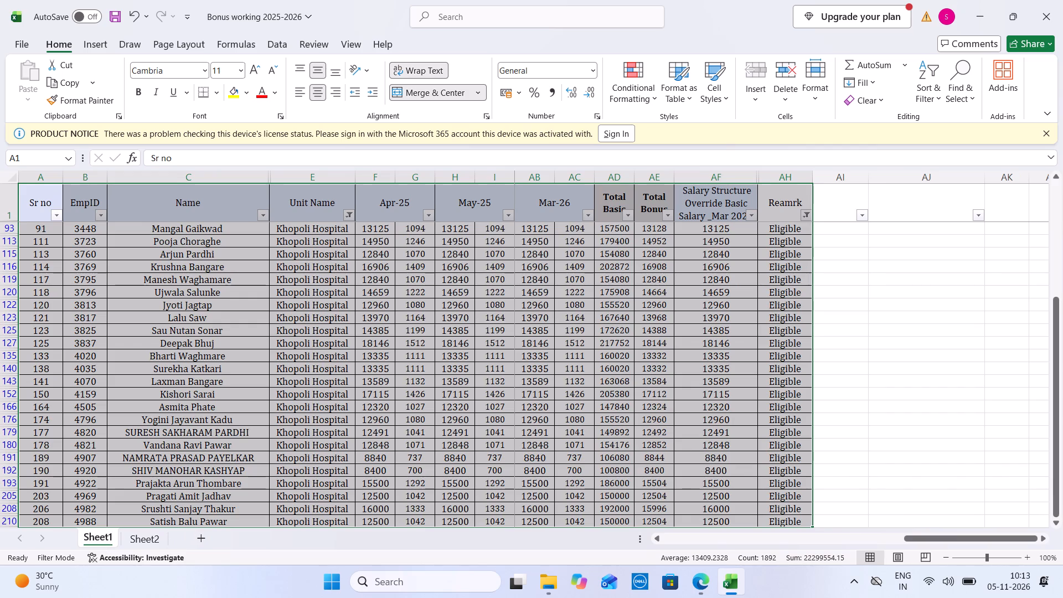
click(151, 538)
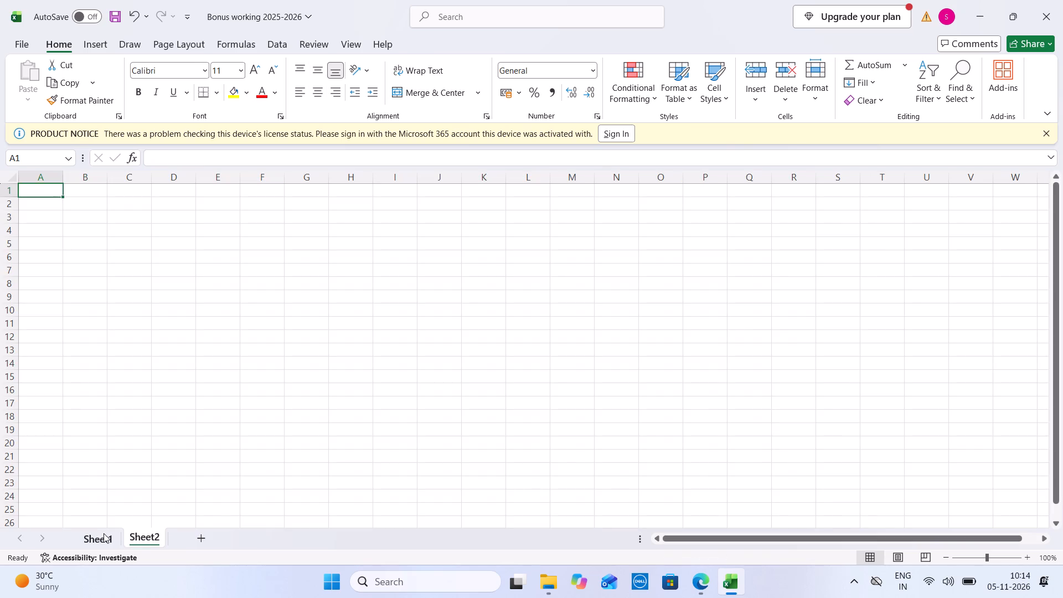
click(105, 541)
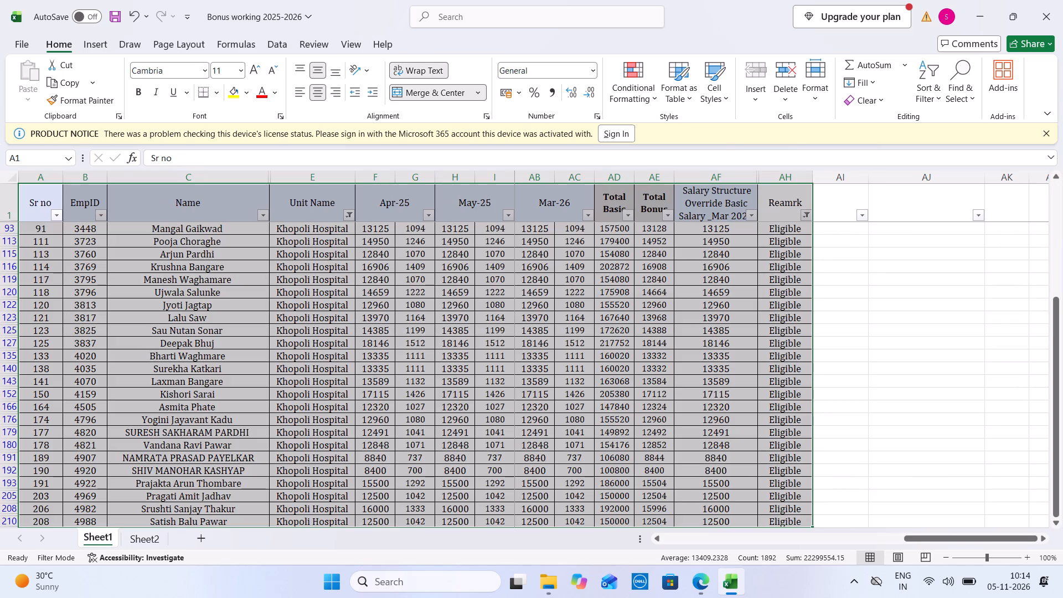
click(159, 535)
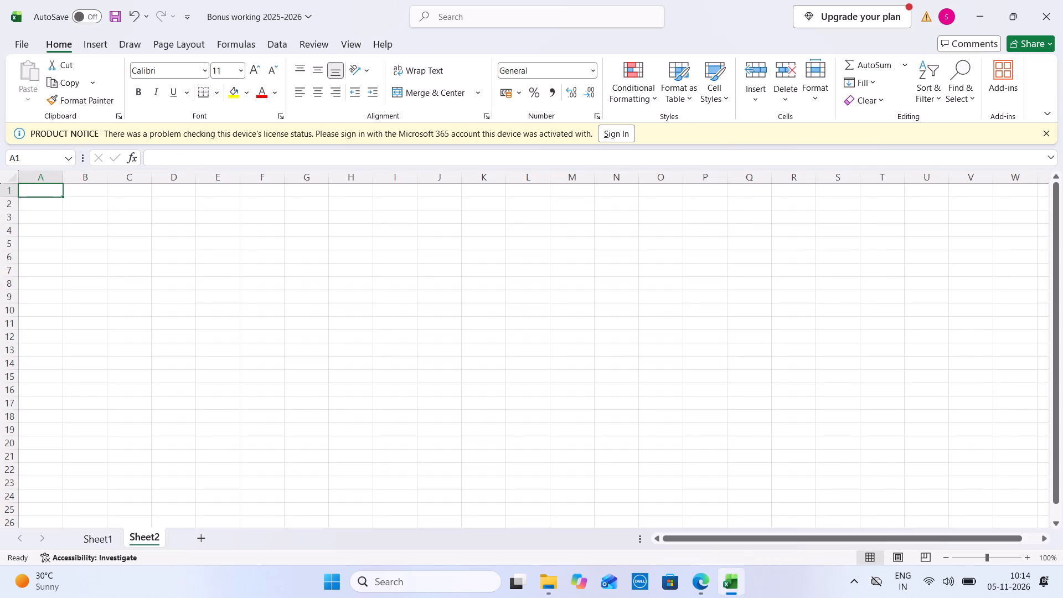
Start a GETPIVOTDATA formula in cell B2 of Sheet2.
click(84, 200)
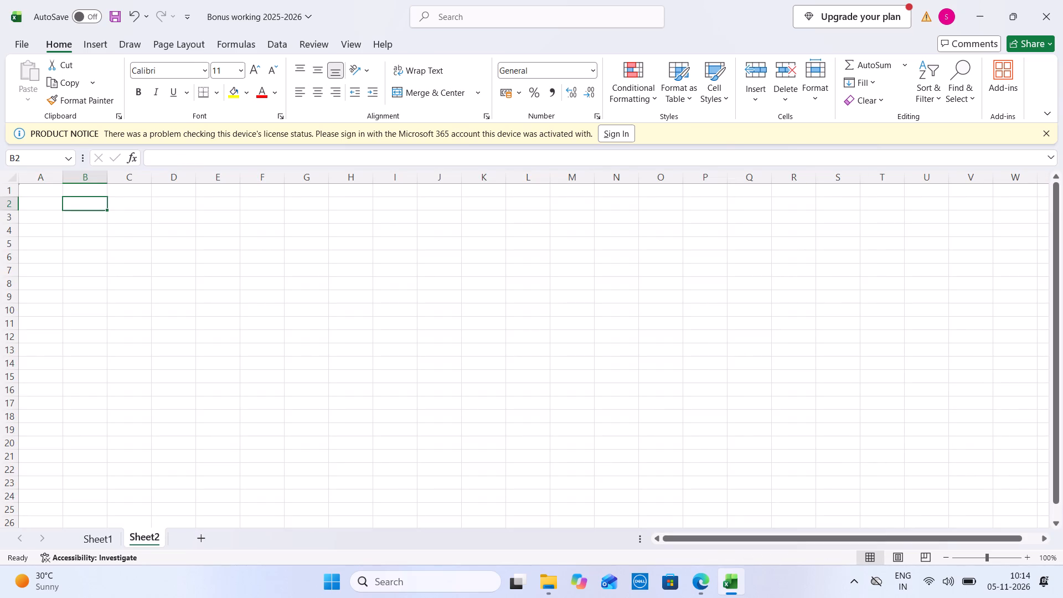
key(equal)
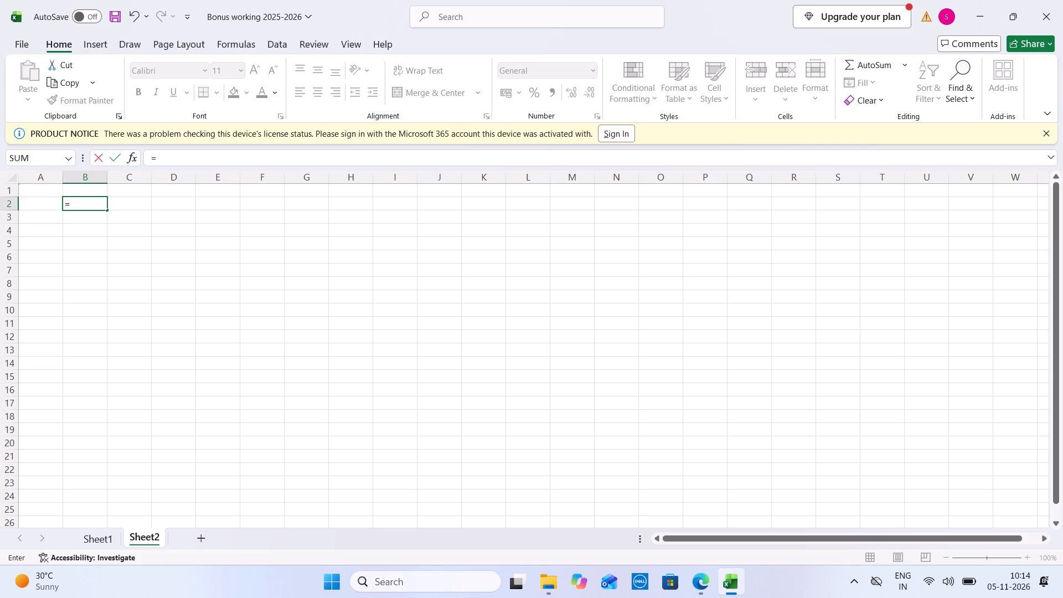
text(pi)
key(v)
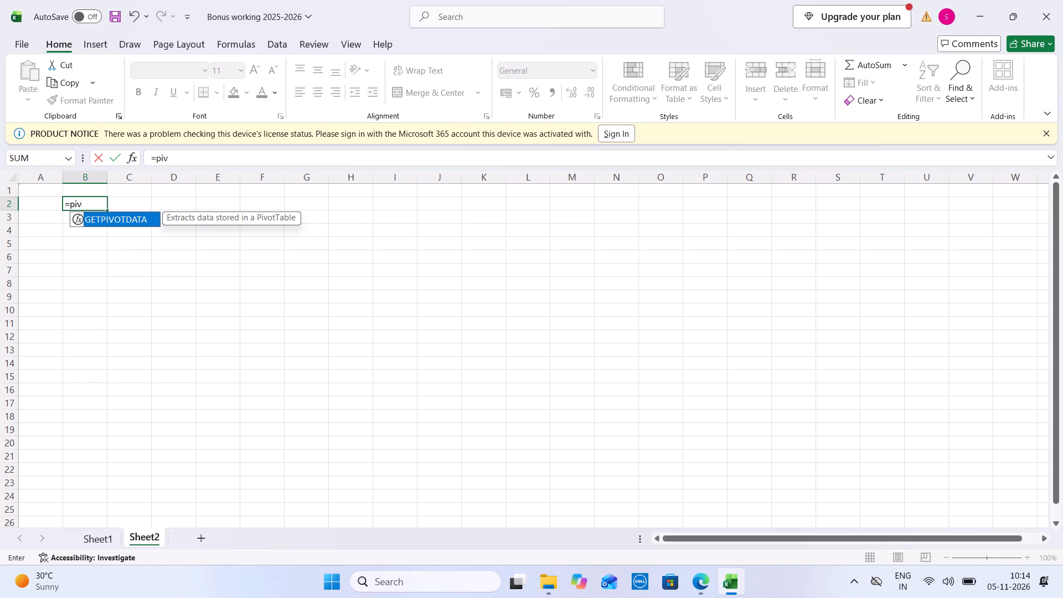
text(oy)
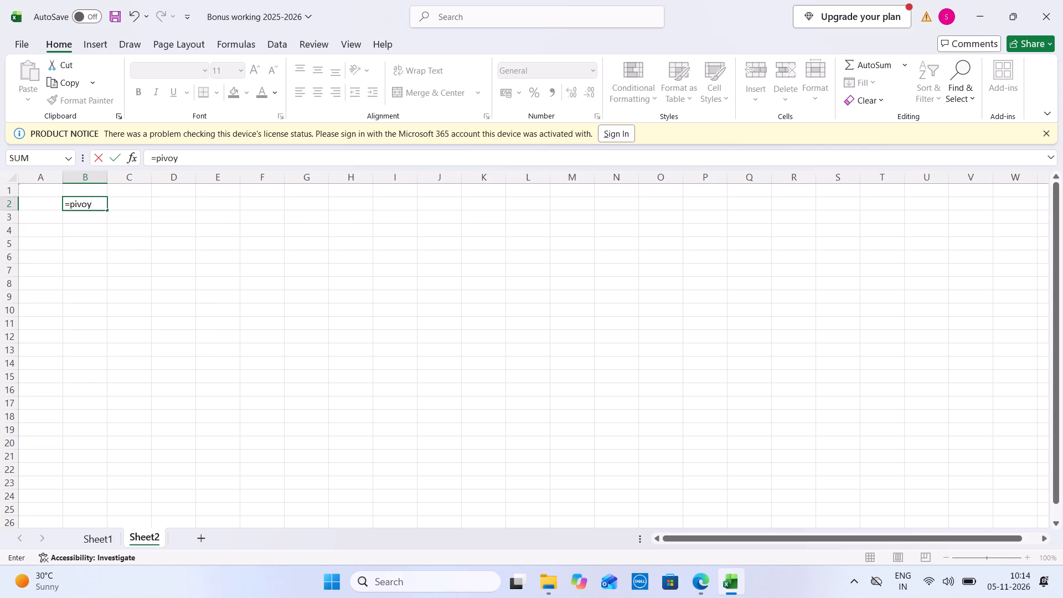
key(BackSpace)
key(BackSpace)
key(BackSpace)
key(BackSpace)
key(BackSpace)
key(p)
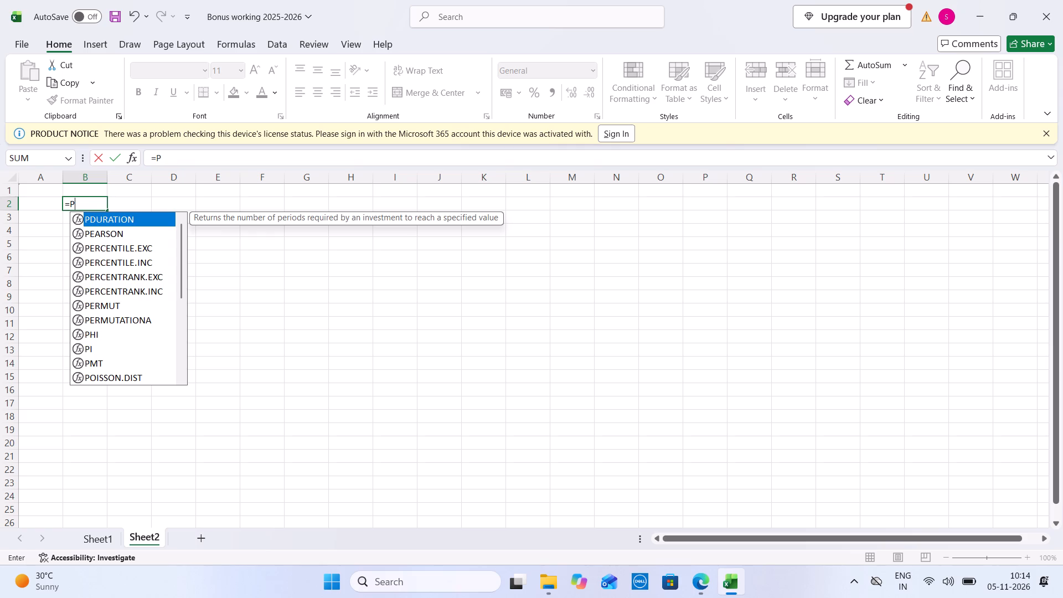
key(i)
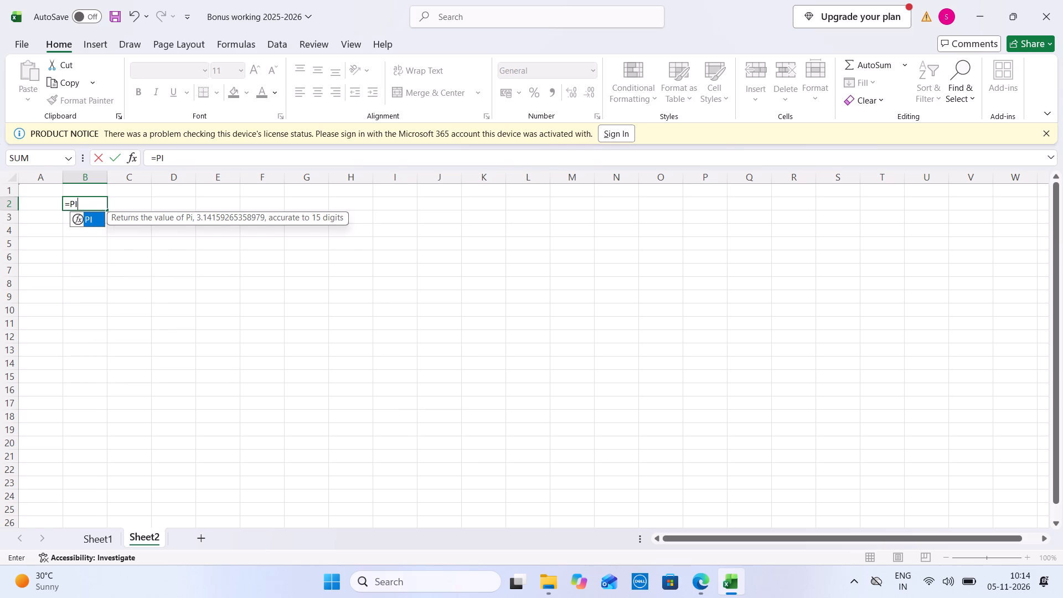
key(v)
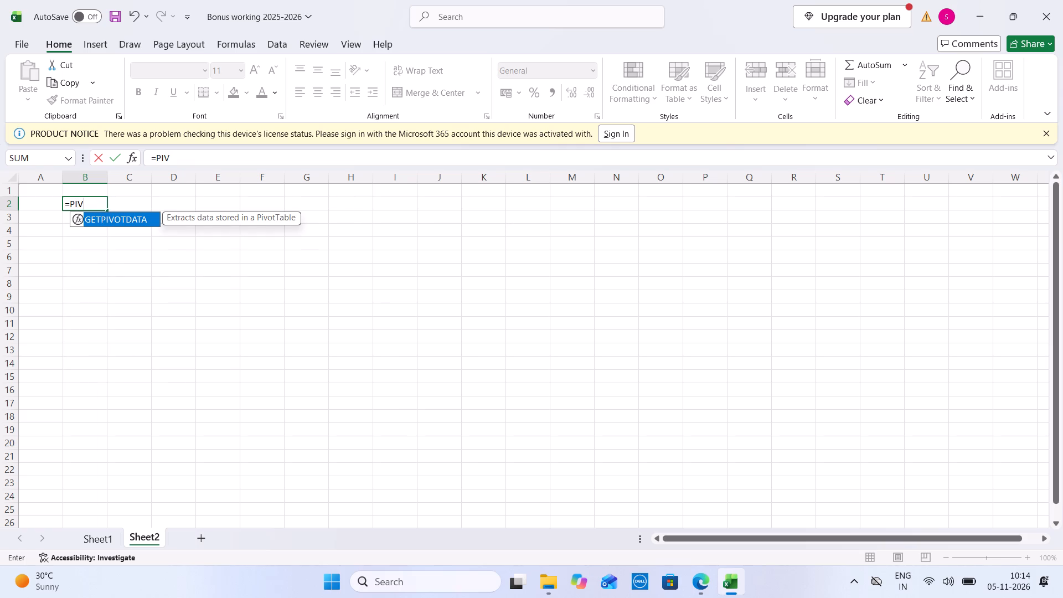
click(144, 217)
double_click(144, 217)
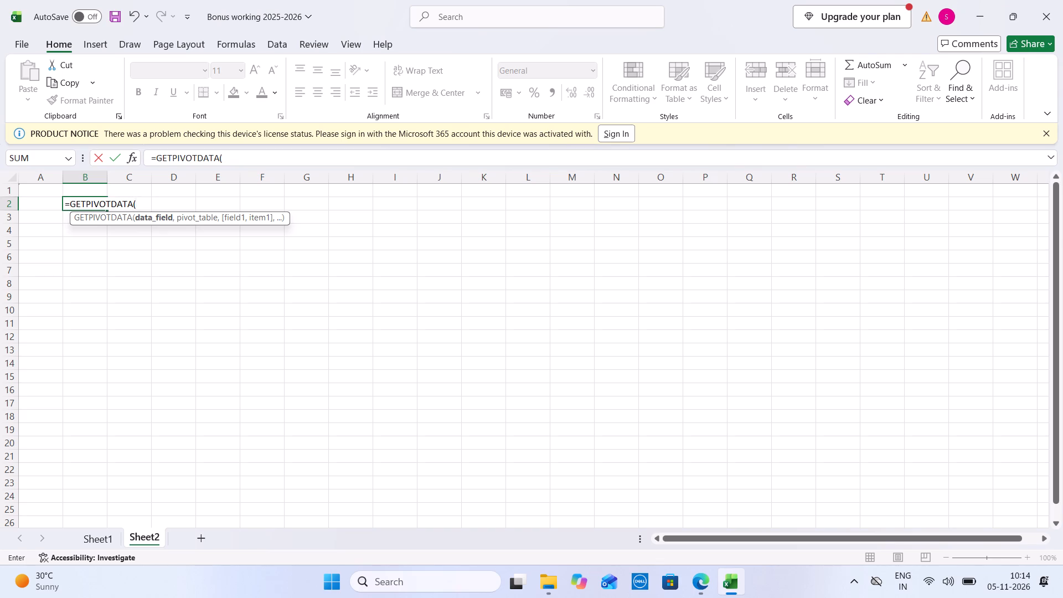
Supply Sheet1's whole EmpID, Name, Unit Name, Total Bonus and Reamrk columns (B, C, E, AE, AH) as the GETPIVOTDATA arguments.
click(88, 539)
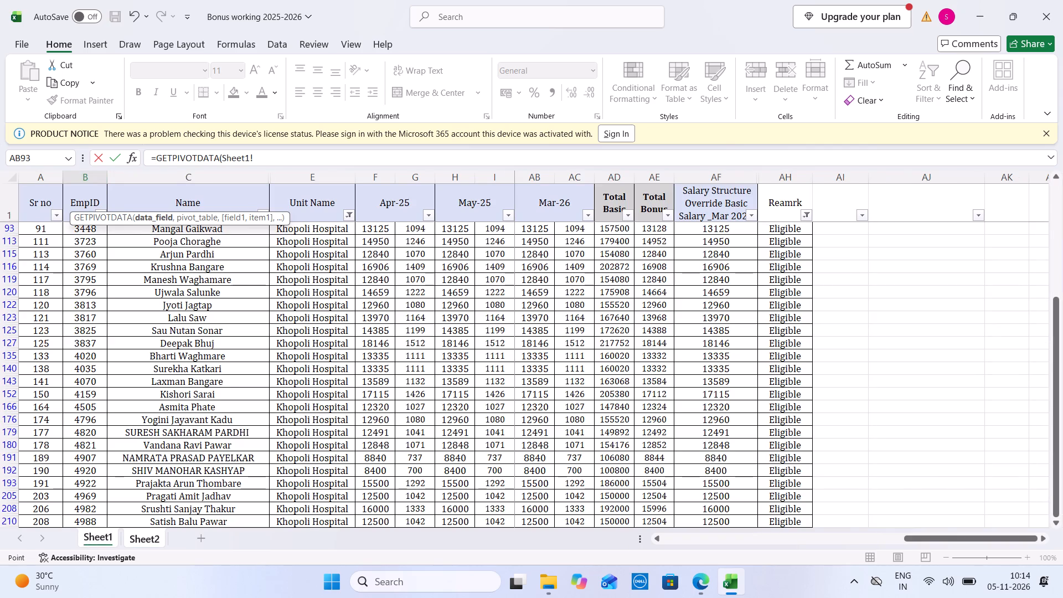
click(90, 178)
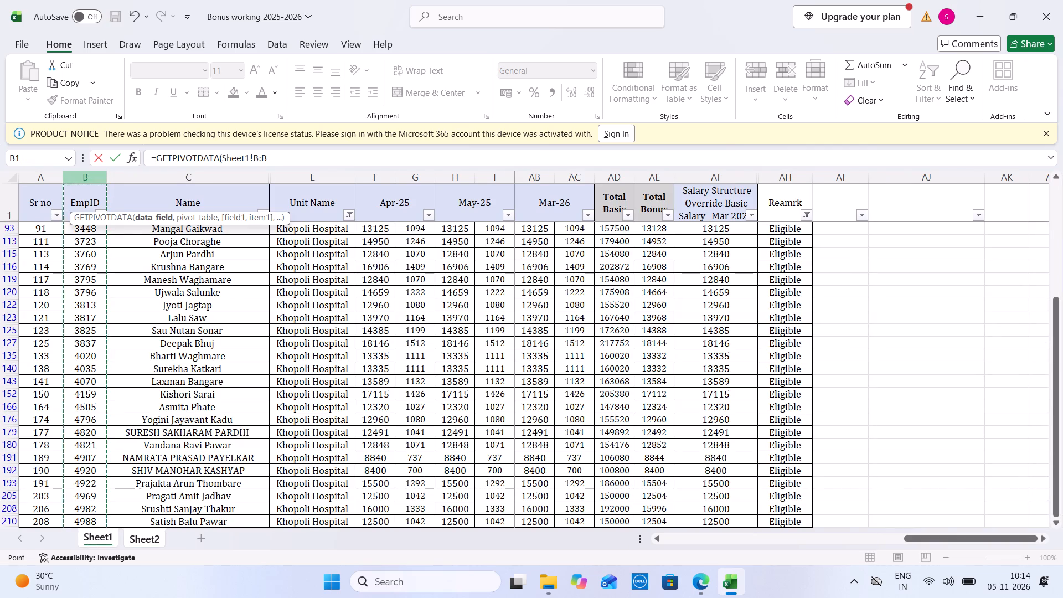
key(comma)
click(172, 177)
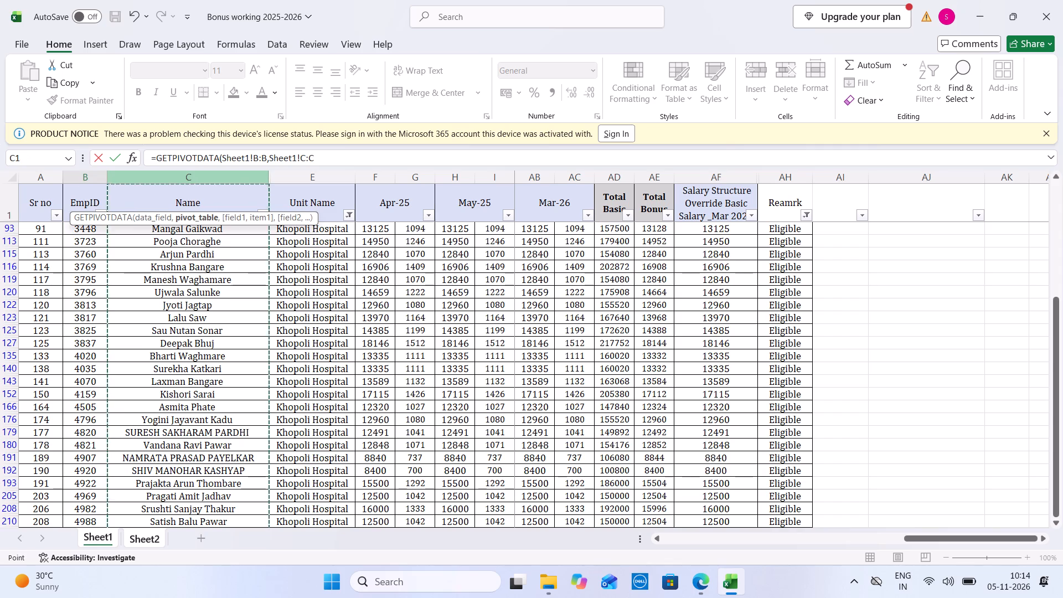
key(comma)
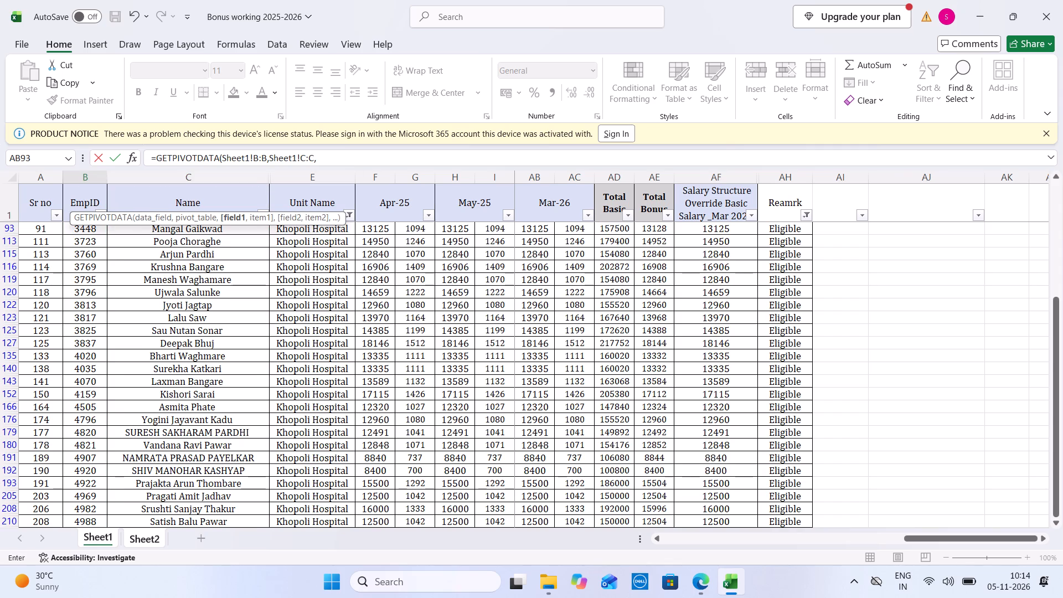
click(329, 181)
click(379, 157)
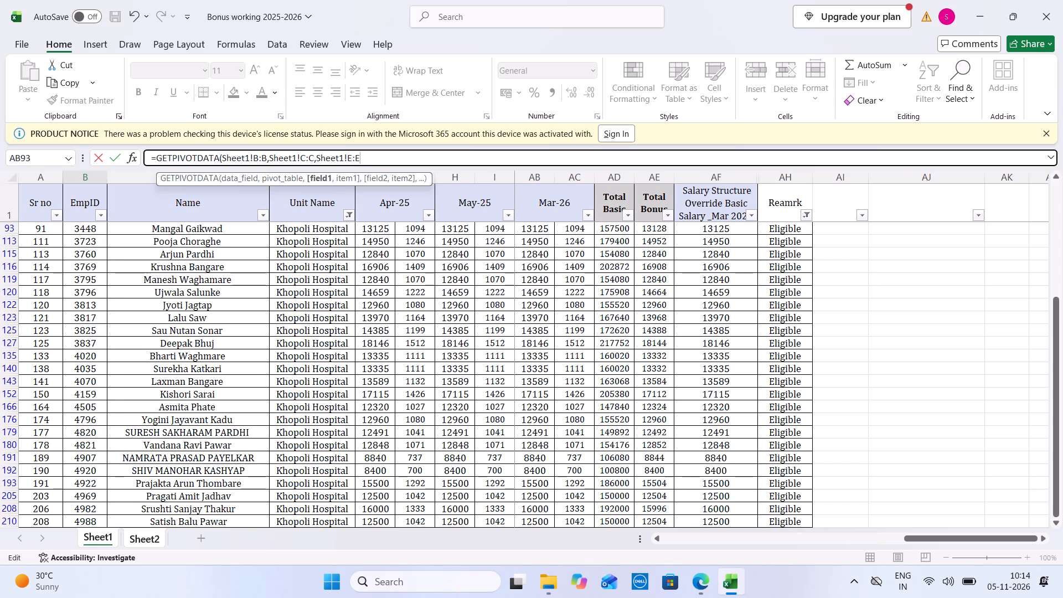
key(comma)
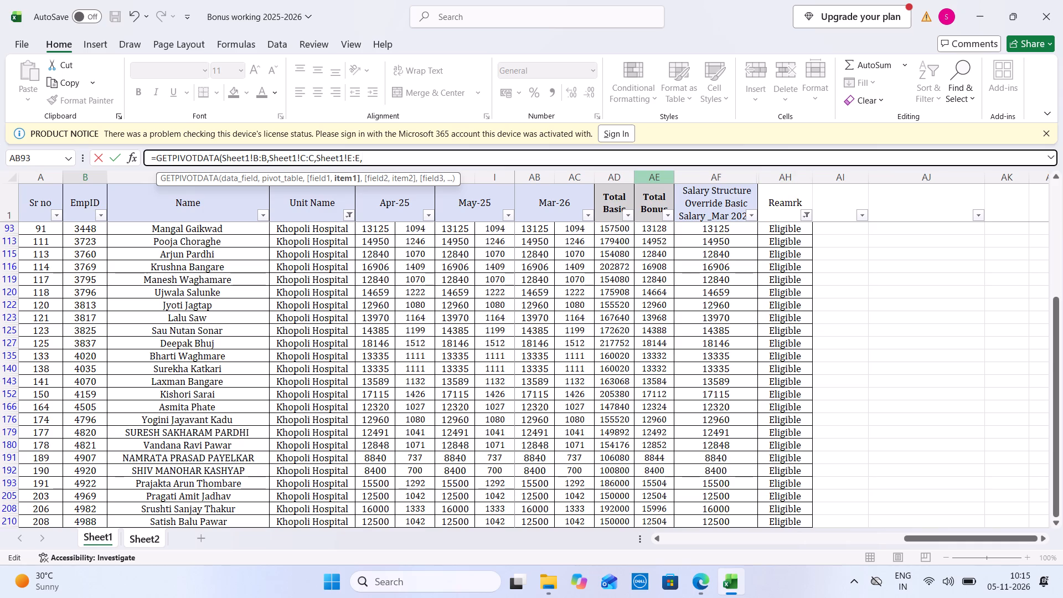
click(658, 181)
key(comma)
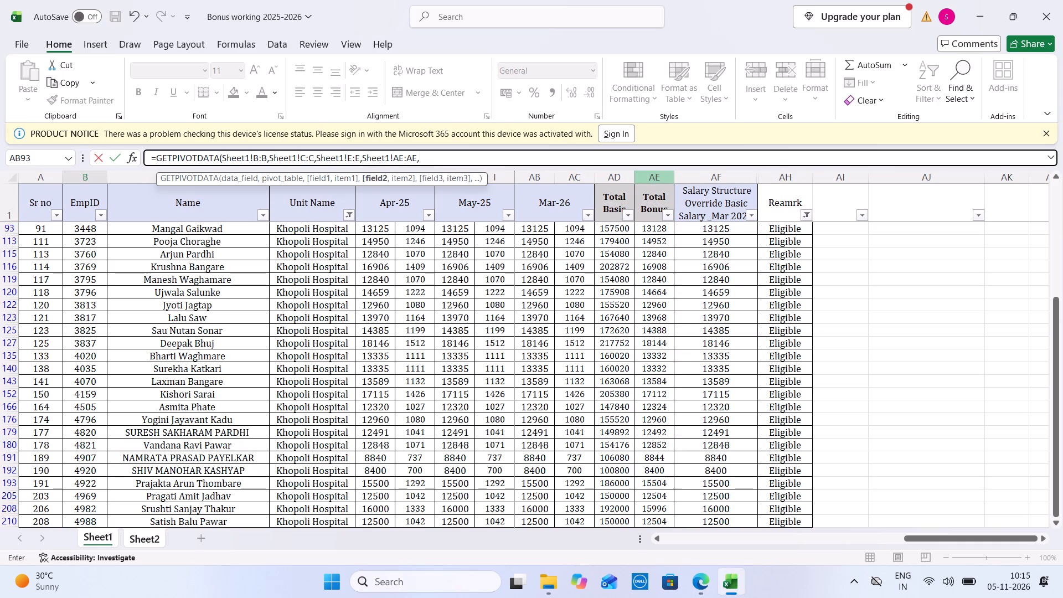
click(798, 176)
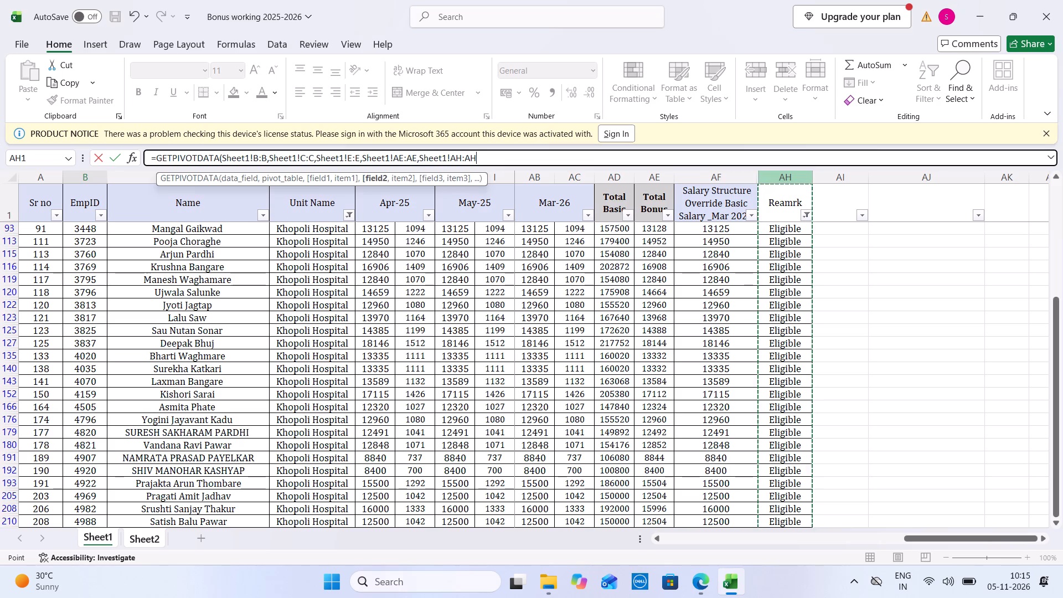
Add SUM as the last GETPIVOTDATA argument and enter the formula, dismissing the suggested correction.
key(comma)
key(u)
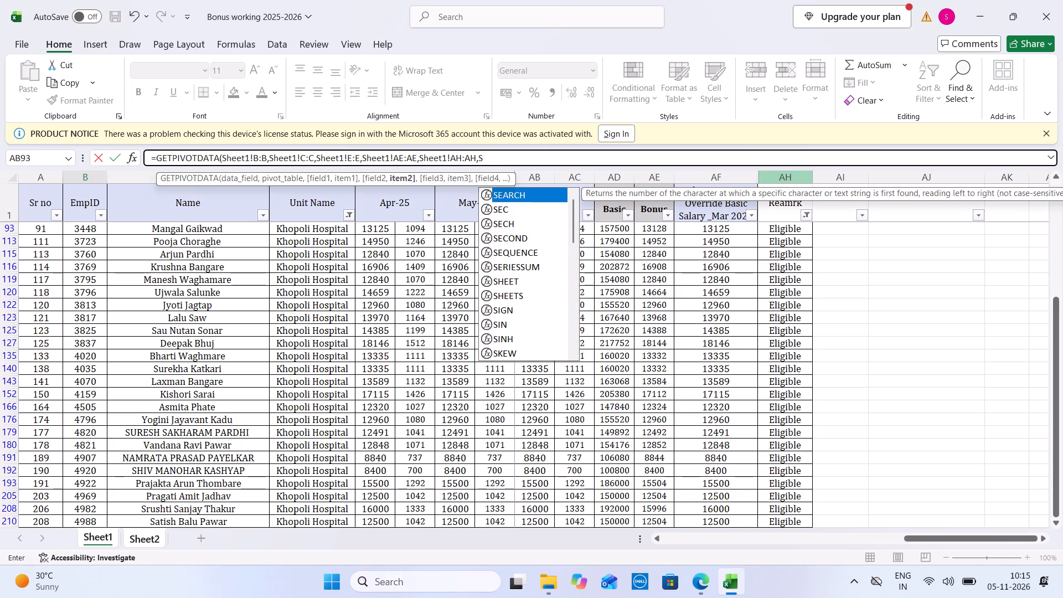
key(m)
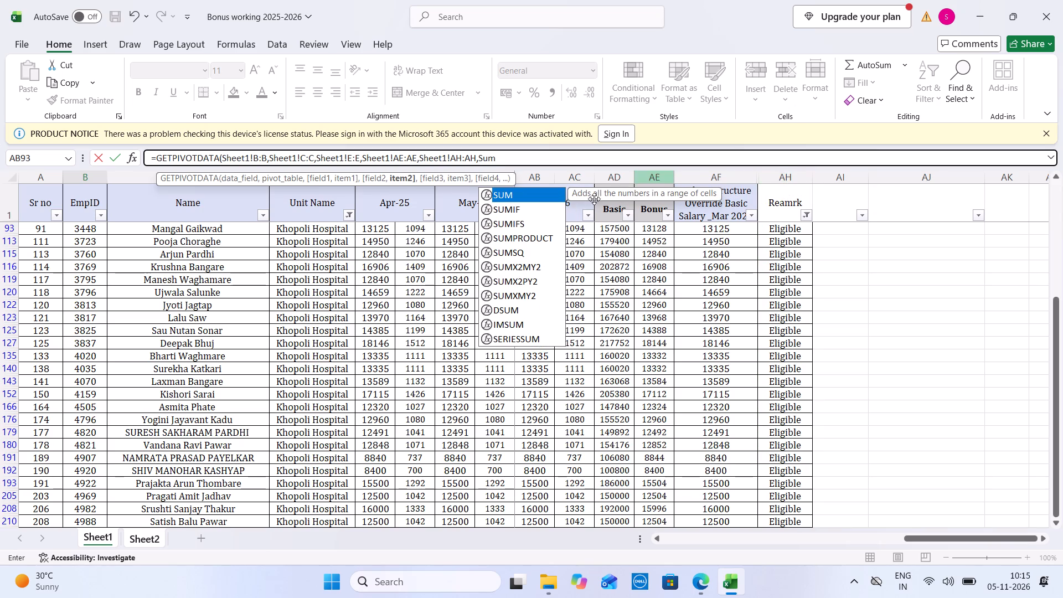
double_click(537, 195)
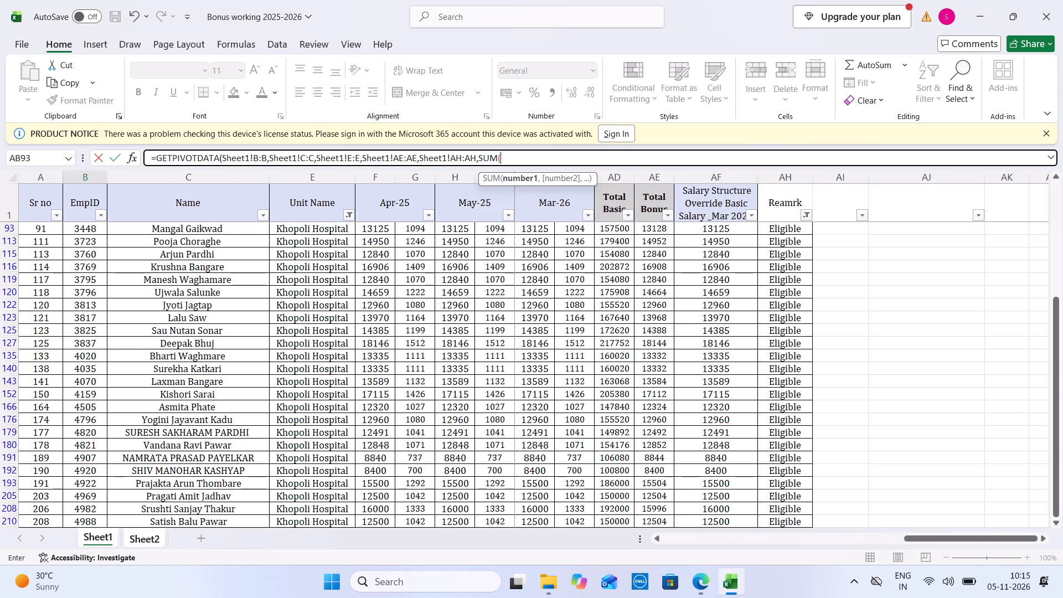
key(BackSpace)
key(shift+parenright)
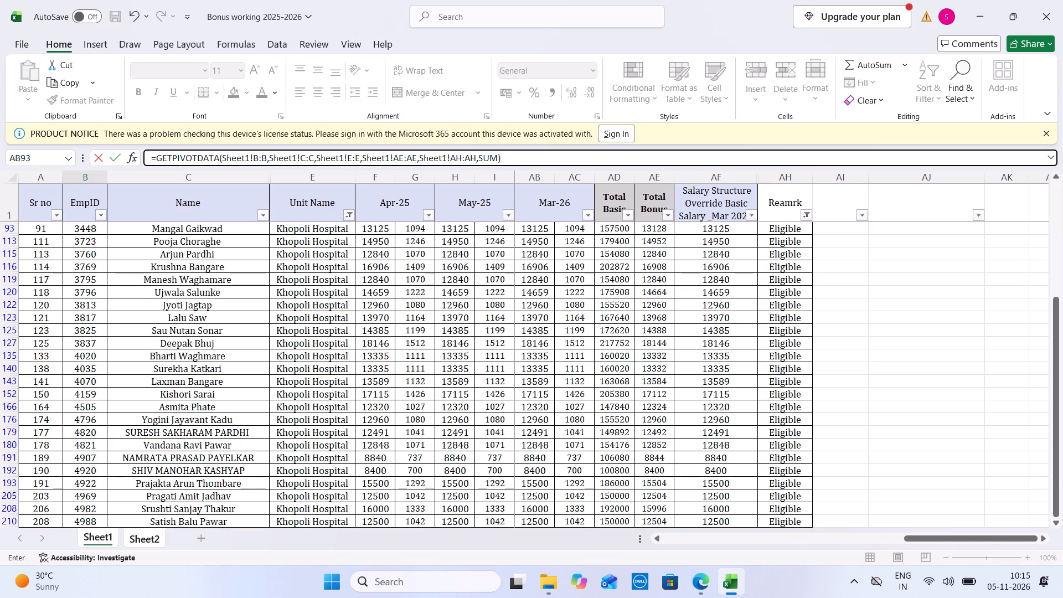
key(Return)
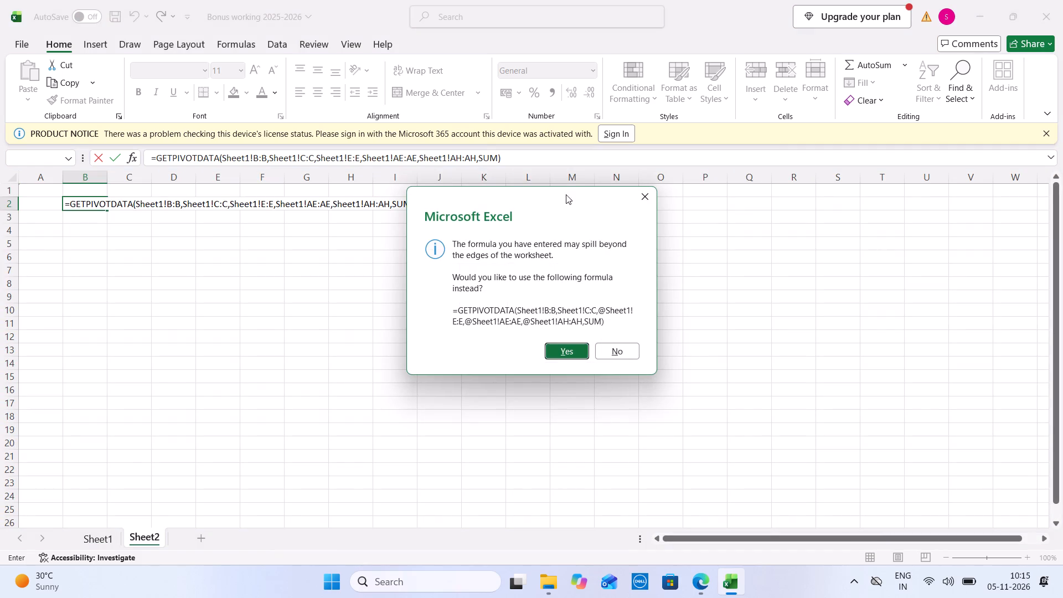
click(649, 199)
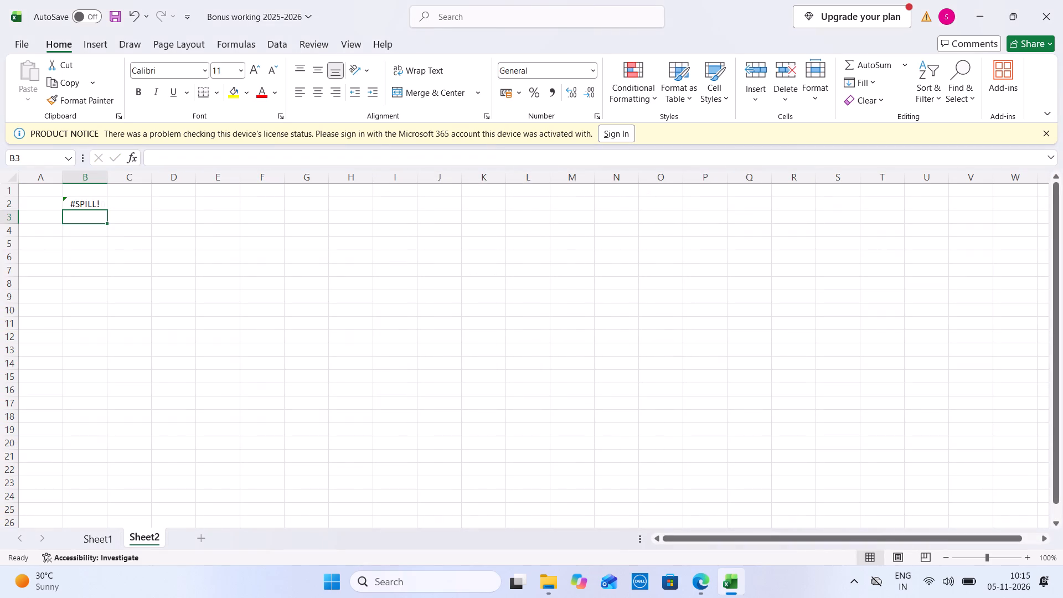
Replace the GETPIVOTDATA formula in Sheet2's B2 with a PIVOTBY formula whose first argument refers to Sheet1.
click(92, 197)
click(89, 201)
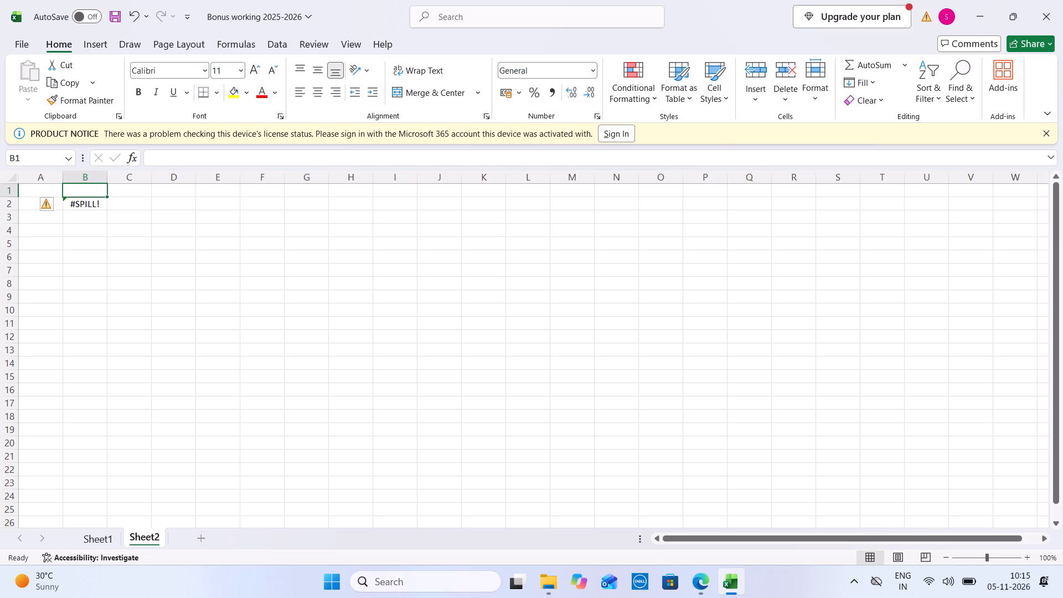
key(BackSpace)
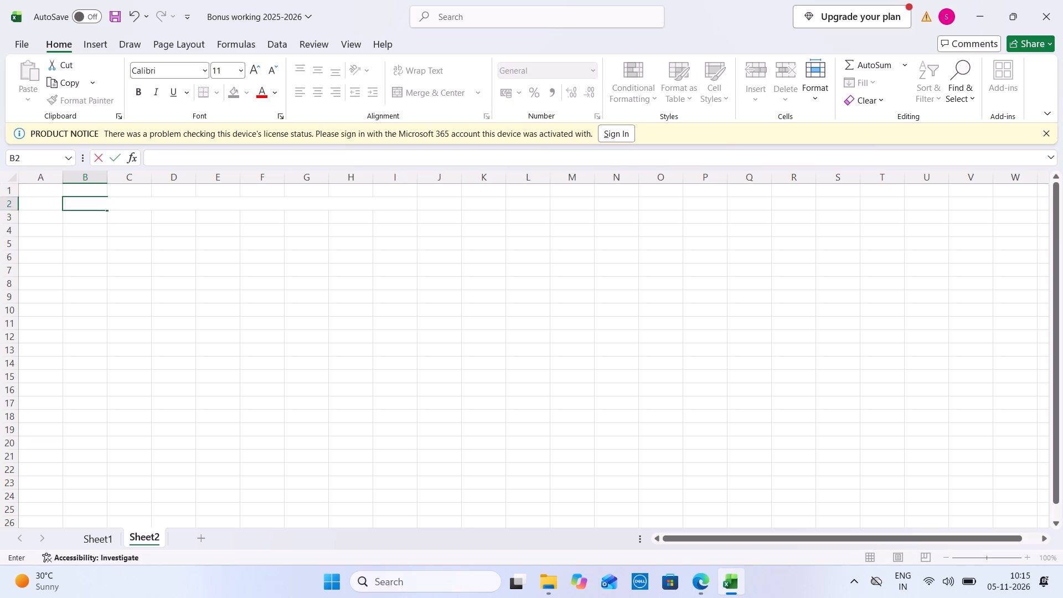
key(equal)
text(pi)
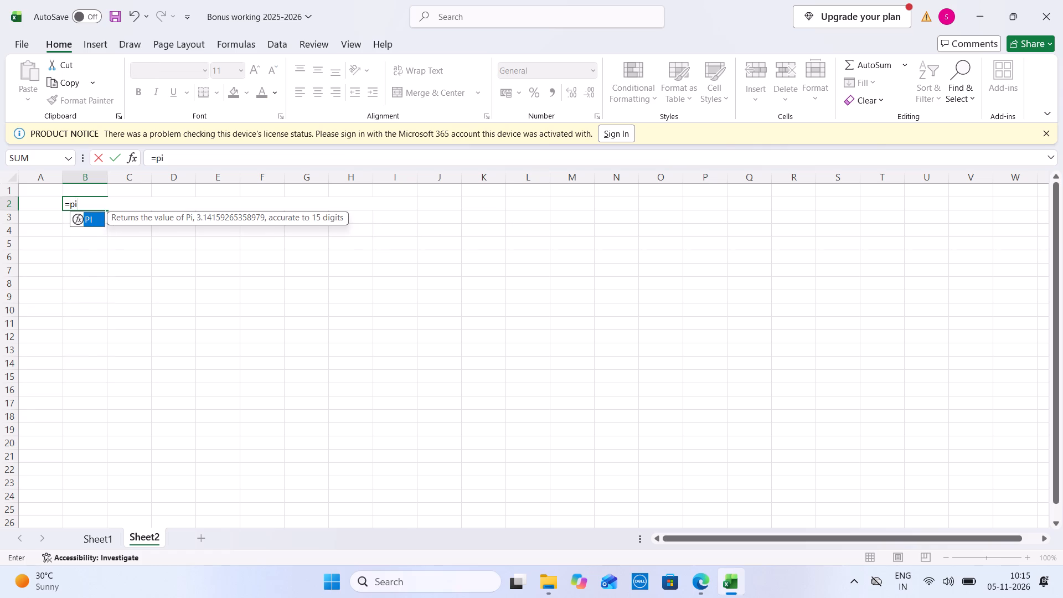
key(BackSpace)
text(PIVOTBU)
key(BackSpace)
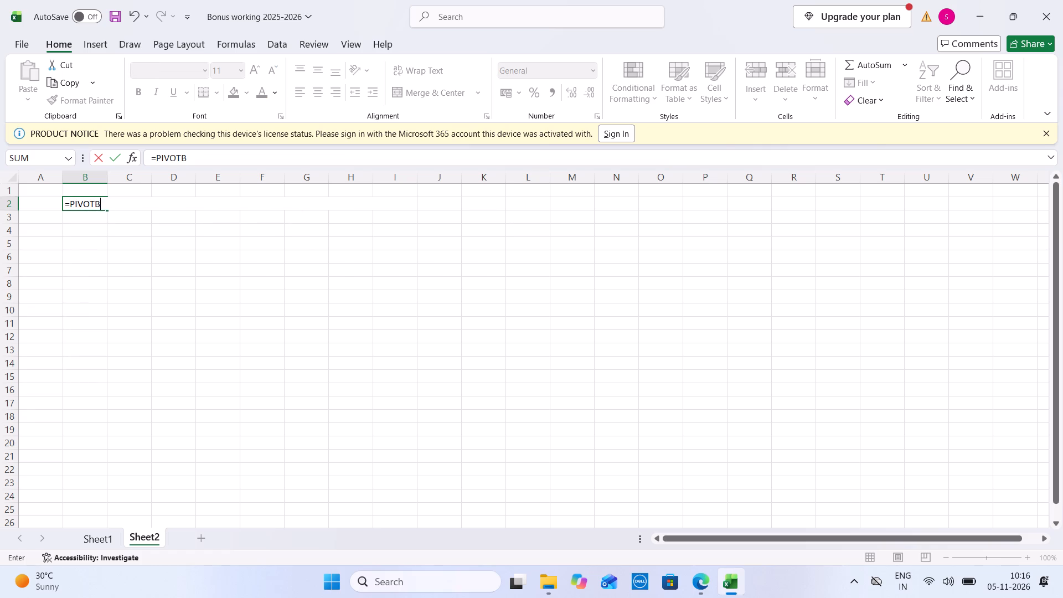
key(y)
key(shift+parenleft)
click(97, 533)
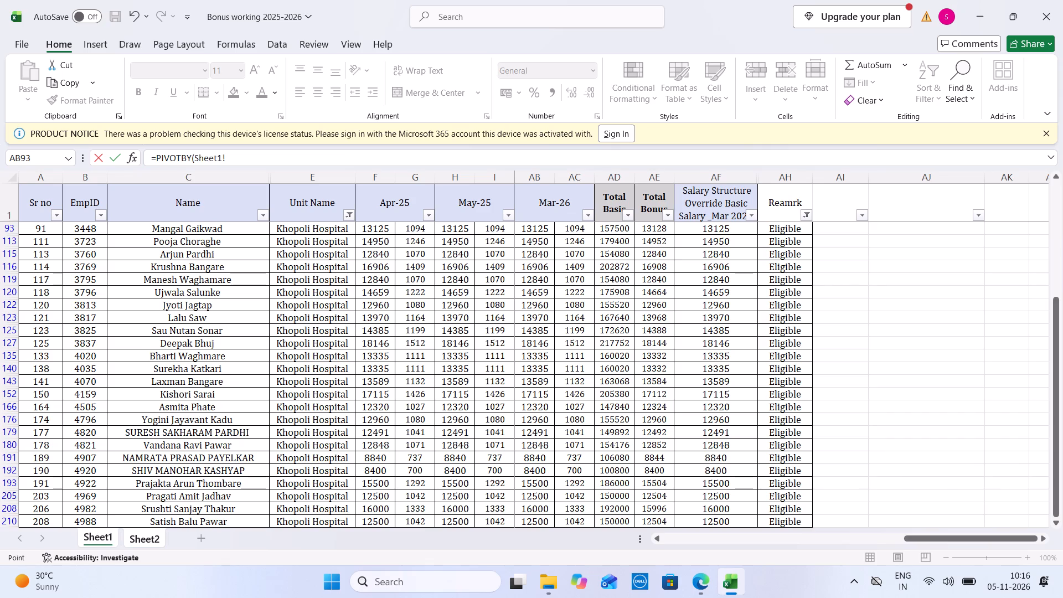
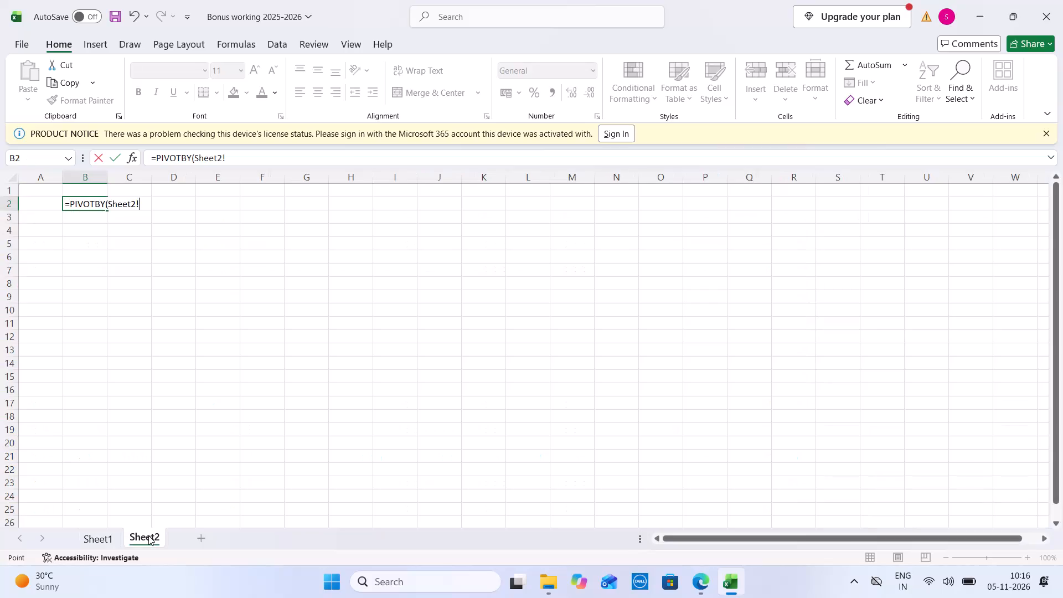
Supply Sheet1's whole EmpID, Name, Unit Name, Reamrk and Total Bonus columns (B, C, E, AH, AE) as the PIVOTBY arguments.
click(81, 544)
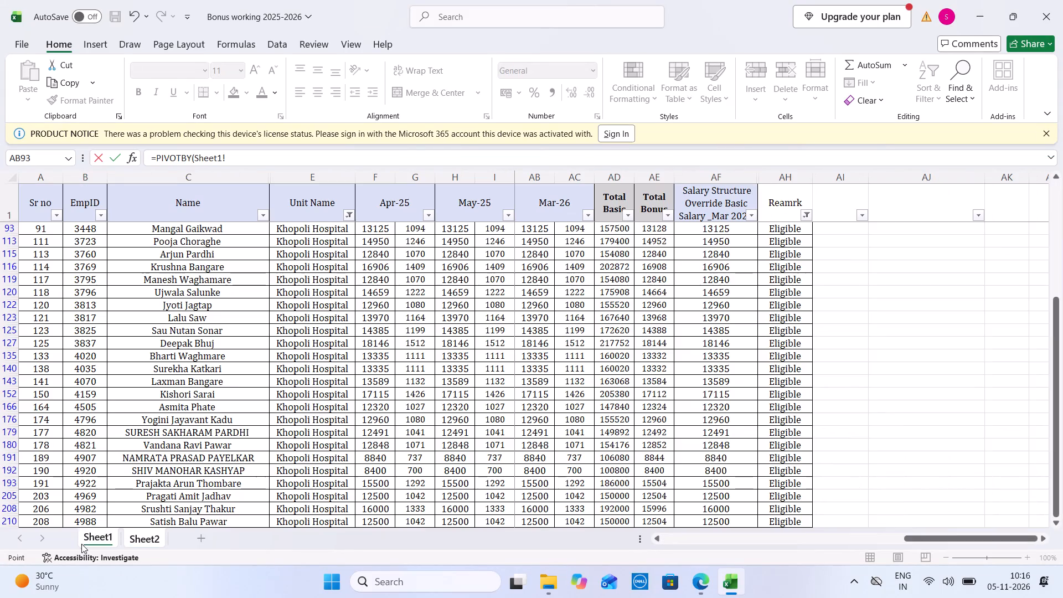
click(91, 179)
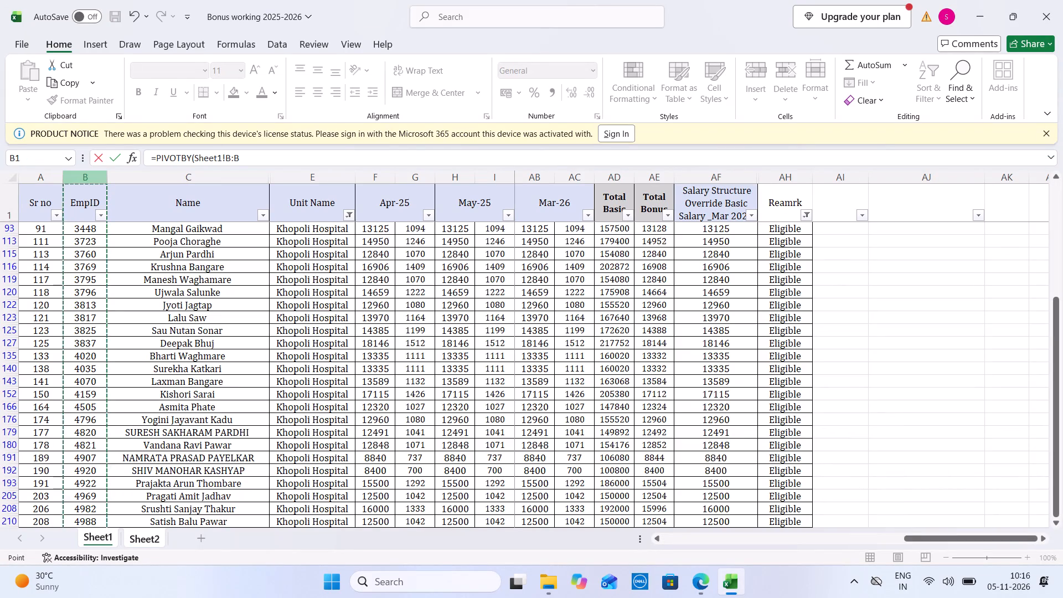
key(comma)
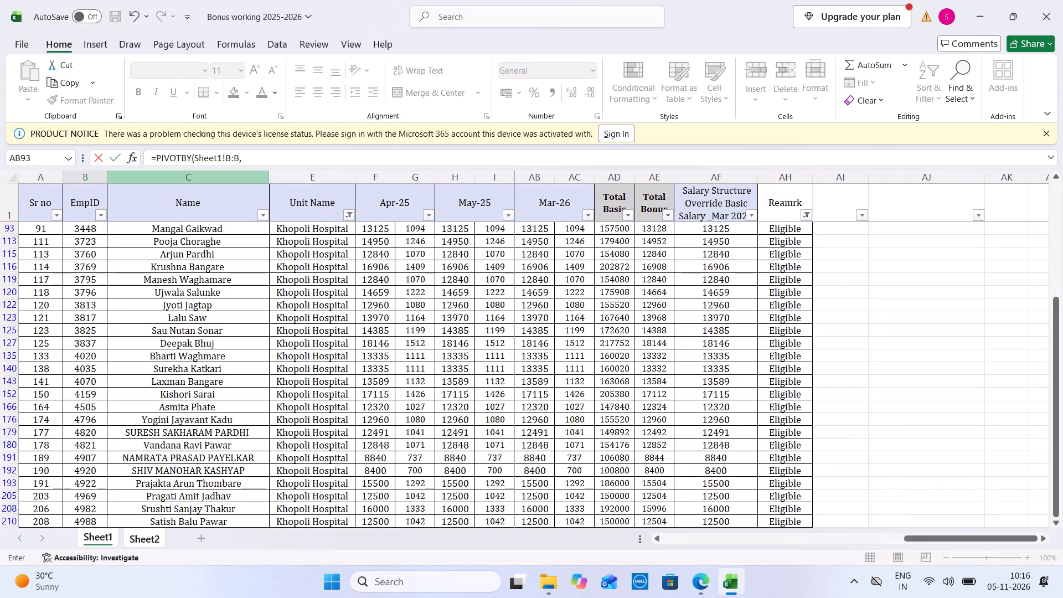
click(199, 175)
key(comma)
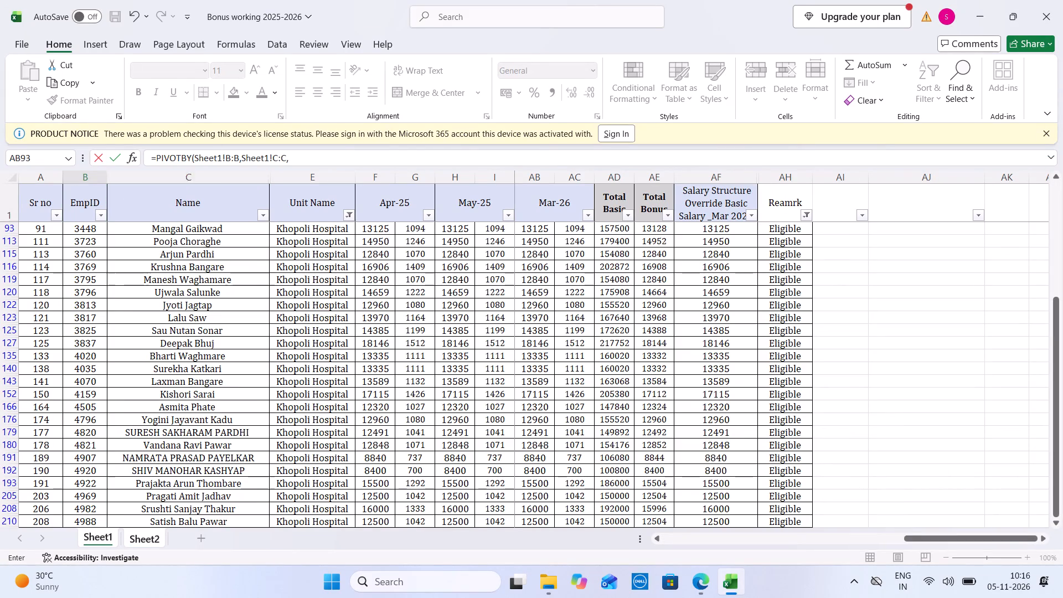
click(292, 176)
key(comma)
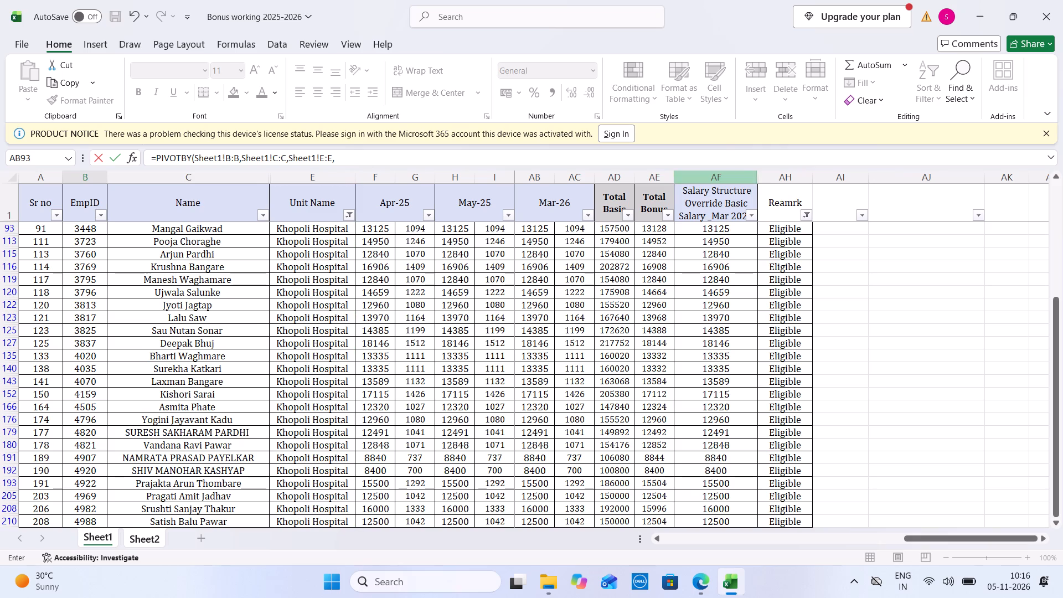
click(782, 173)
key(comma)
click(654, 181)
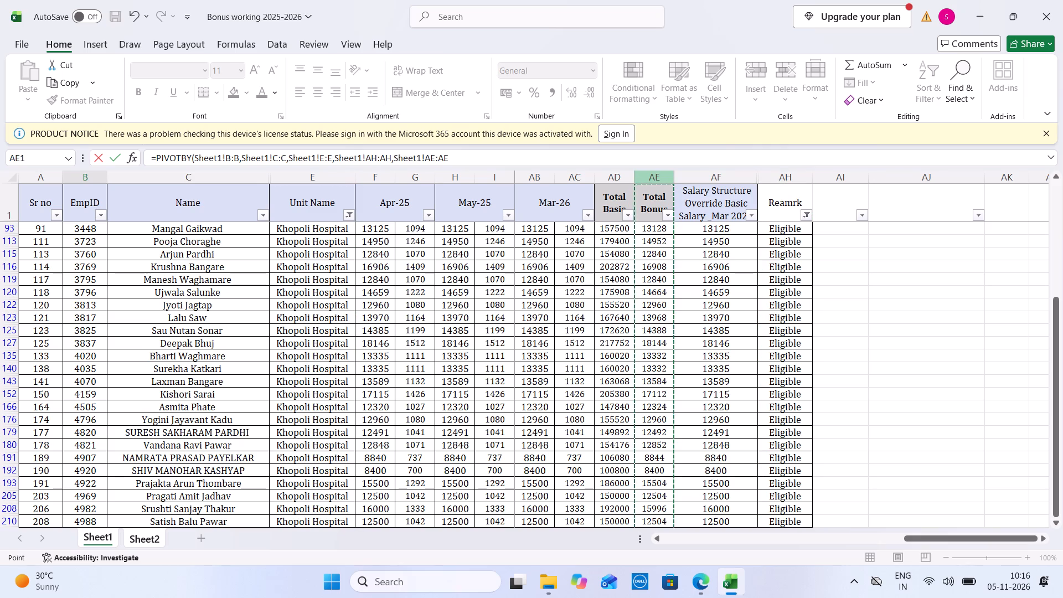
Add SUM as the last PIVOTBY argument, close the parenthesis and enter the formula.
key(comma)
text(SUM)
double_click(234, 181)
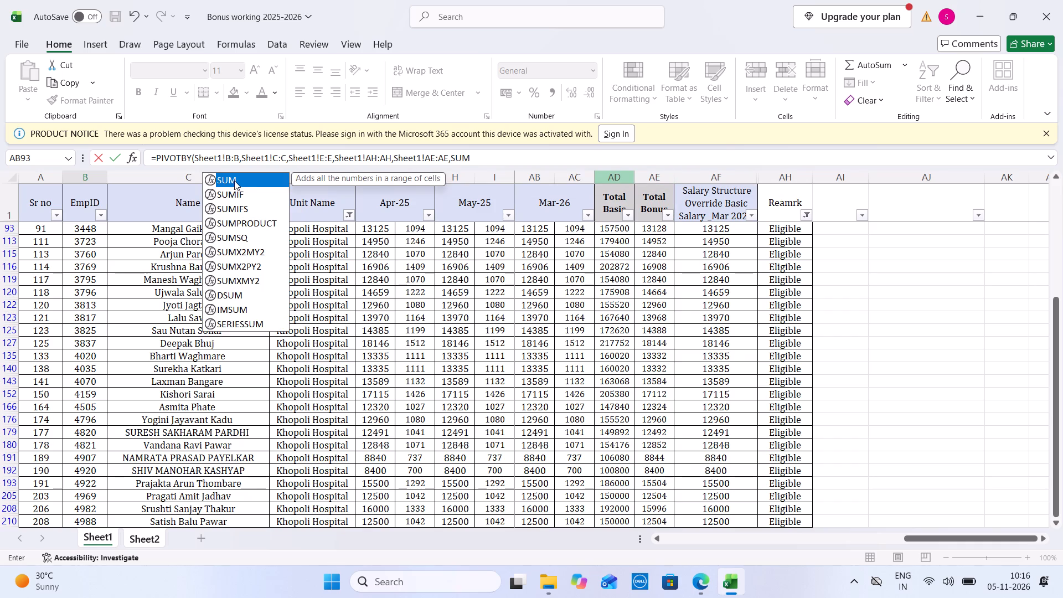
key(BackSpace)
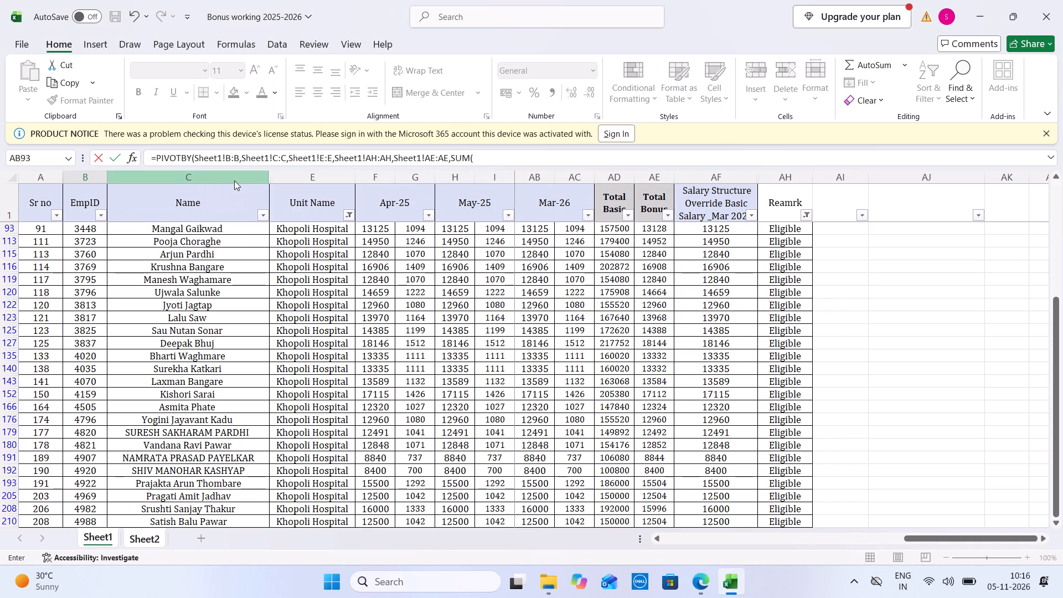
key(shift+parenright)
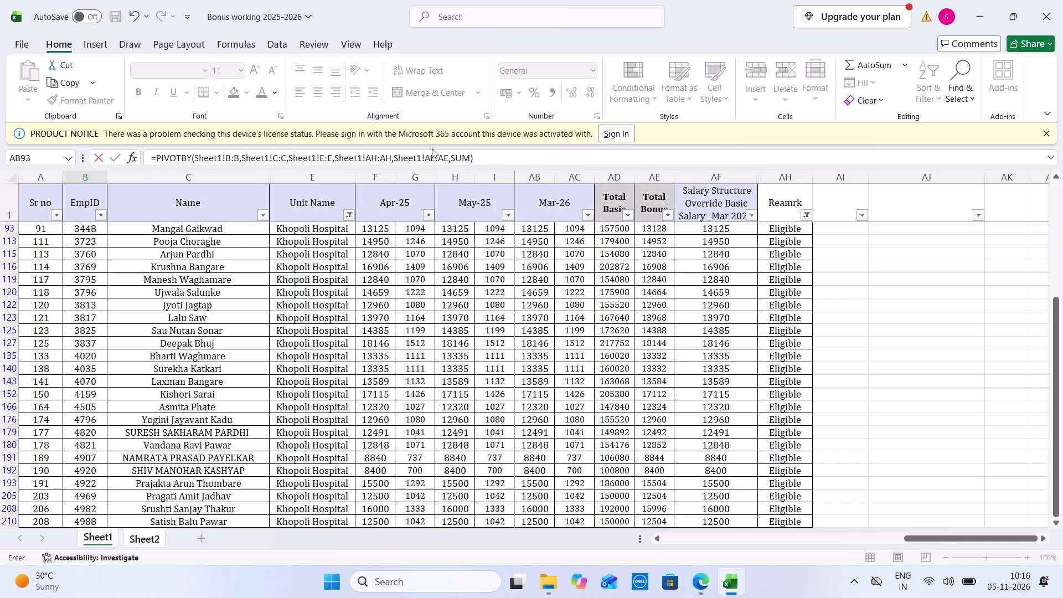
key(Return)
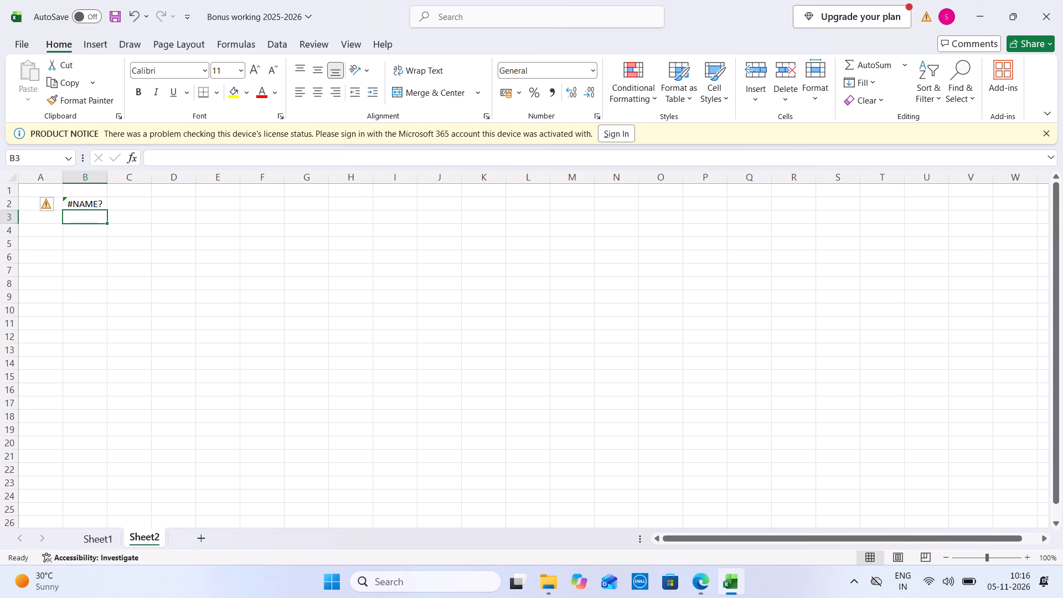
Clear the PIVOTBY formula from cell B2 of Sheet2.
click(81, 200)
key(BackSpace)
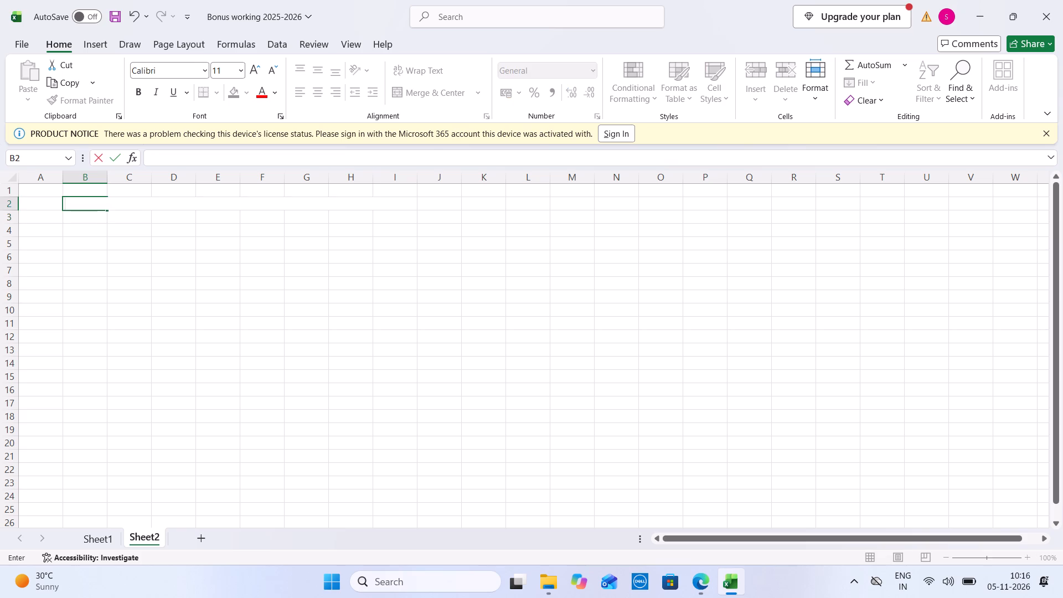
click(152, 283)
Select Sheet1's bonus table from the Sr no column through the Reamrk column and turn off its filter.
click(104, 533)
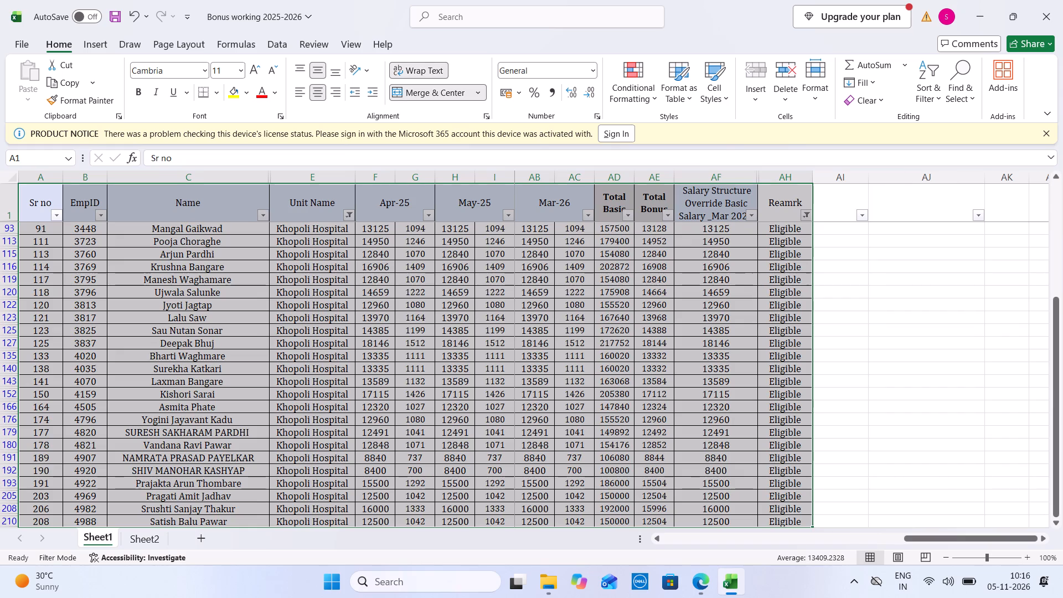
click(331, 346)
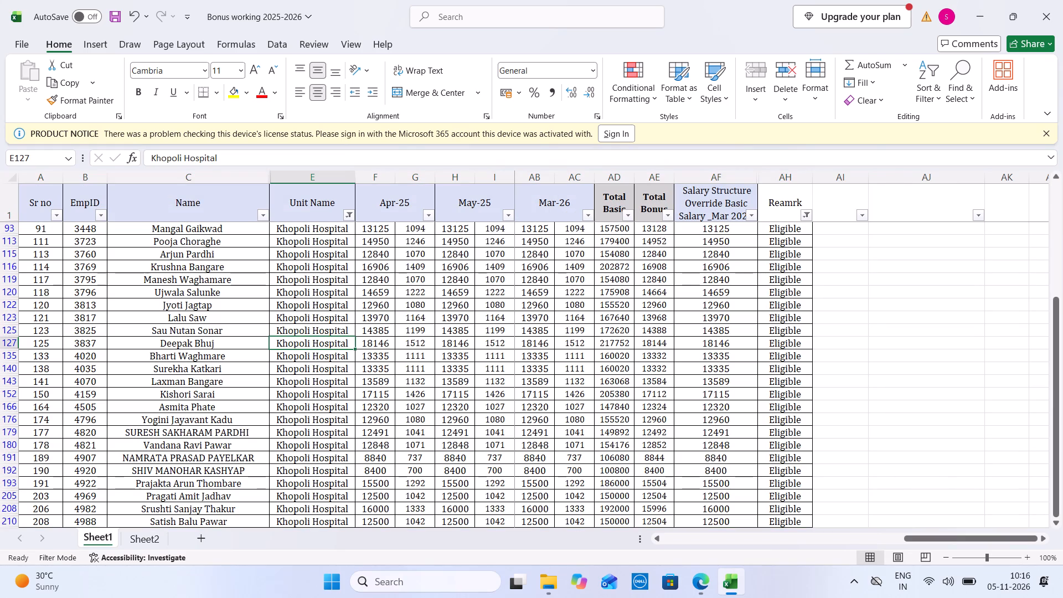
drag(51, 198, 358, 228)
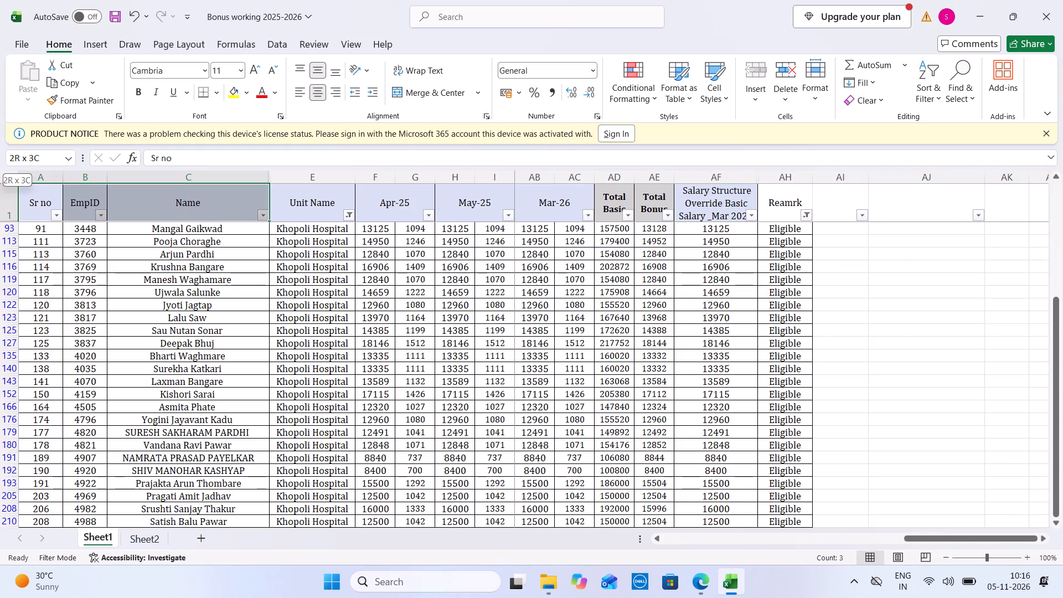
drag(358, 228, 1062, 475)
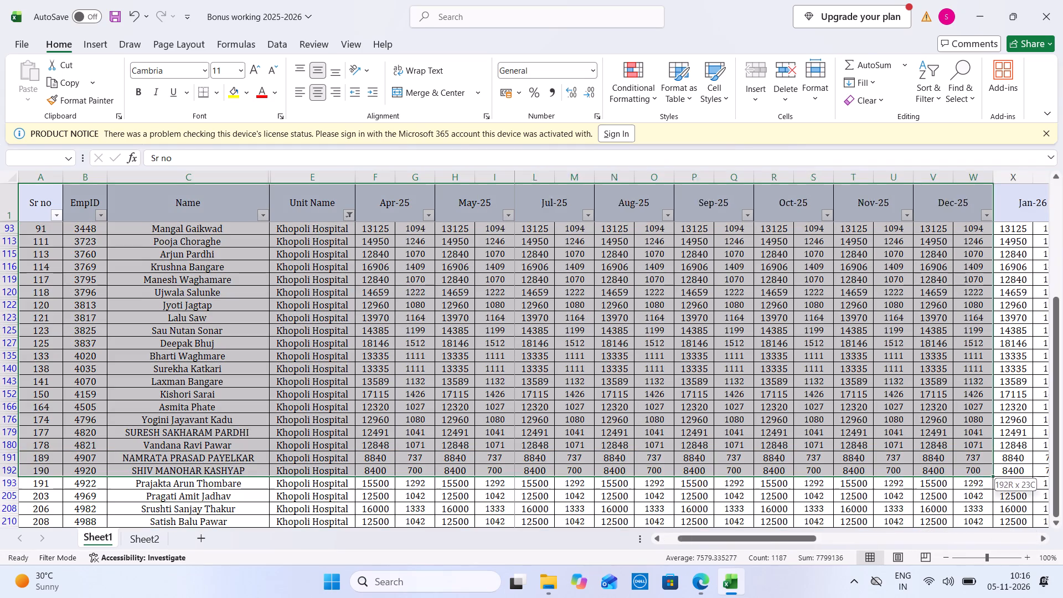
drag(1062, 475, 806, 530)
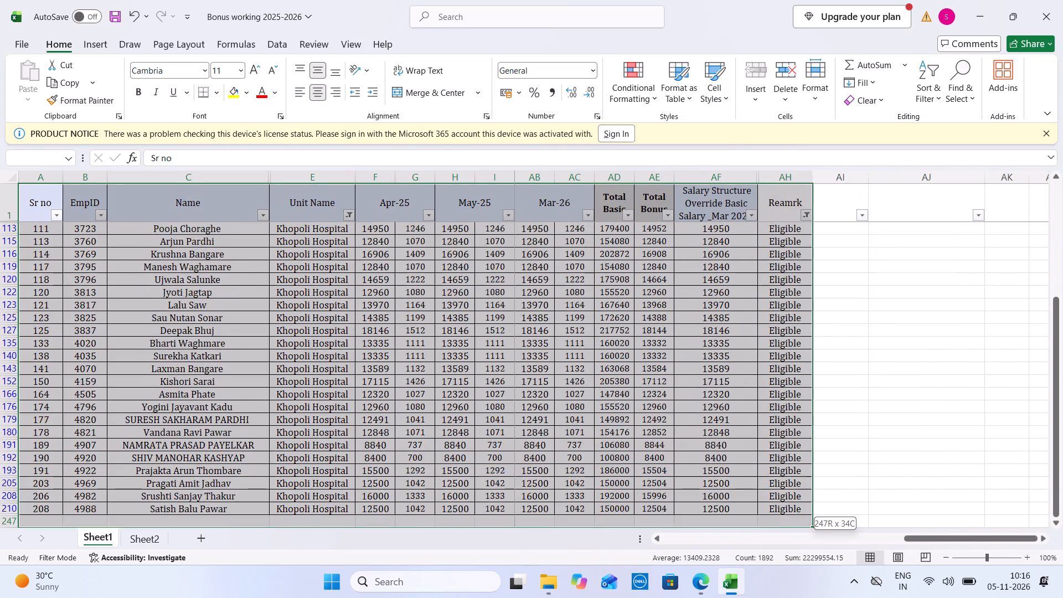
drag(806, 530, 804, 472)
click(925, 83)
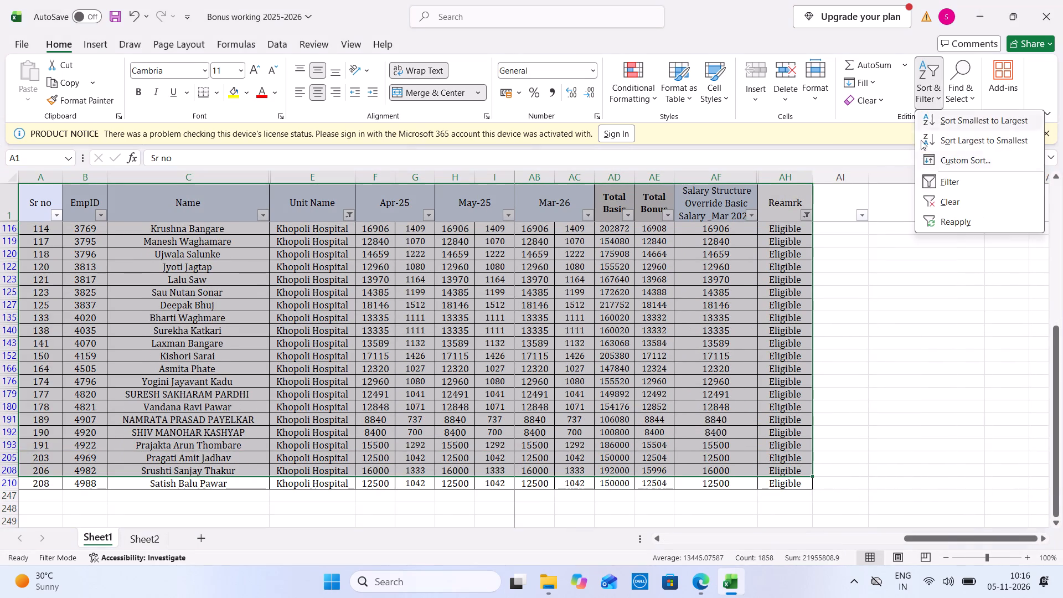
click(950, 177)
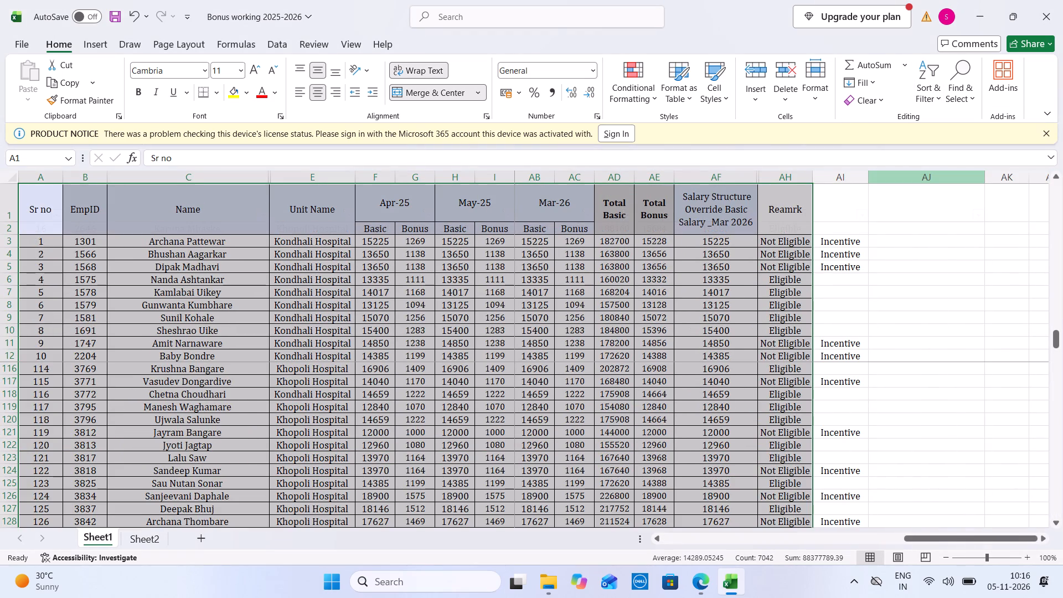
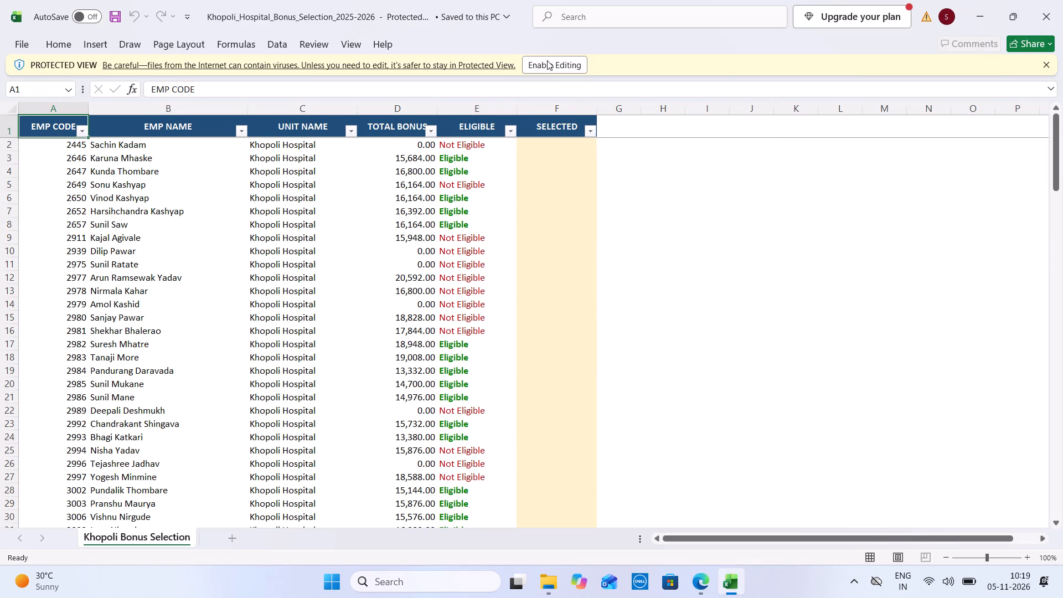
click(549, 63)
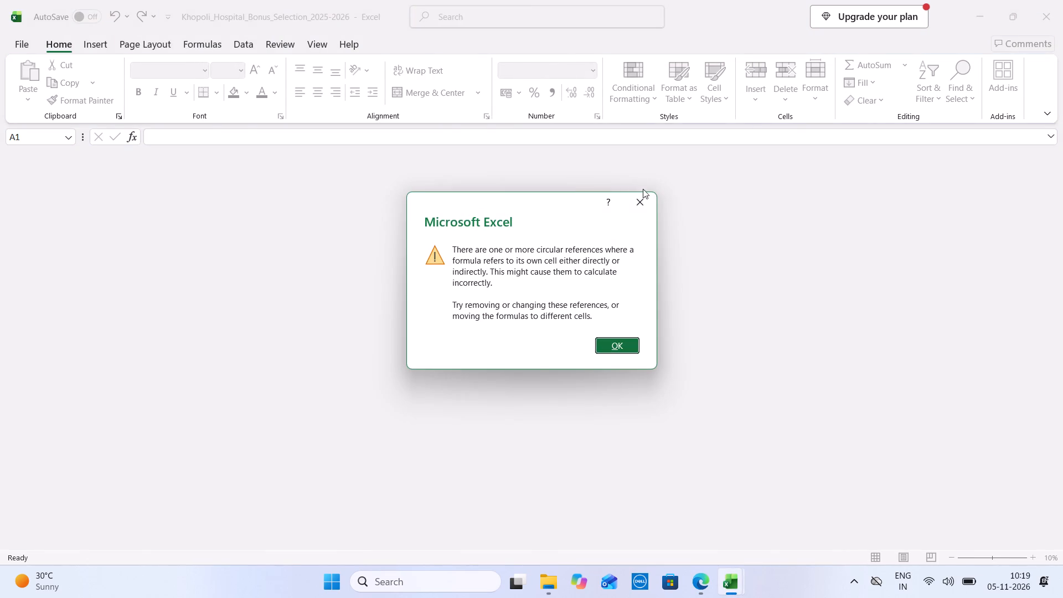
click(641, 198)
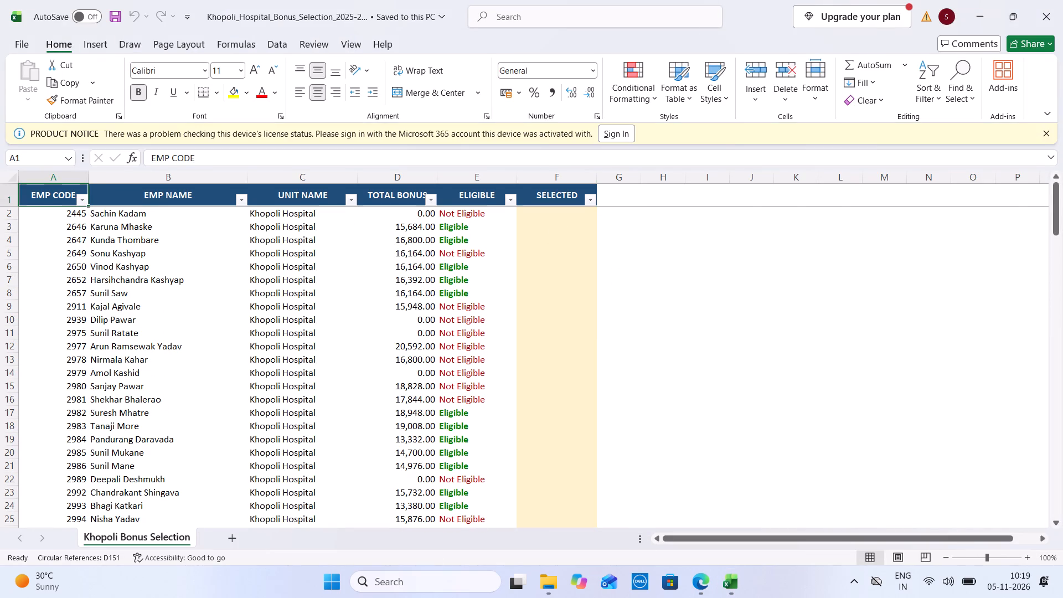
Open the Bonus working 2025-2026 workbook from File Explorer.
click(542, 588)
double_click(177, 250)
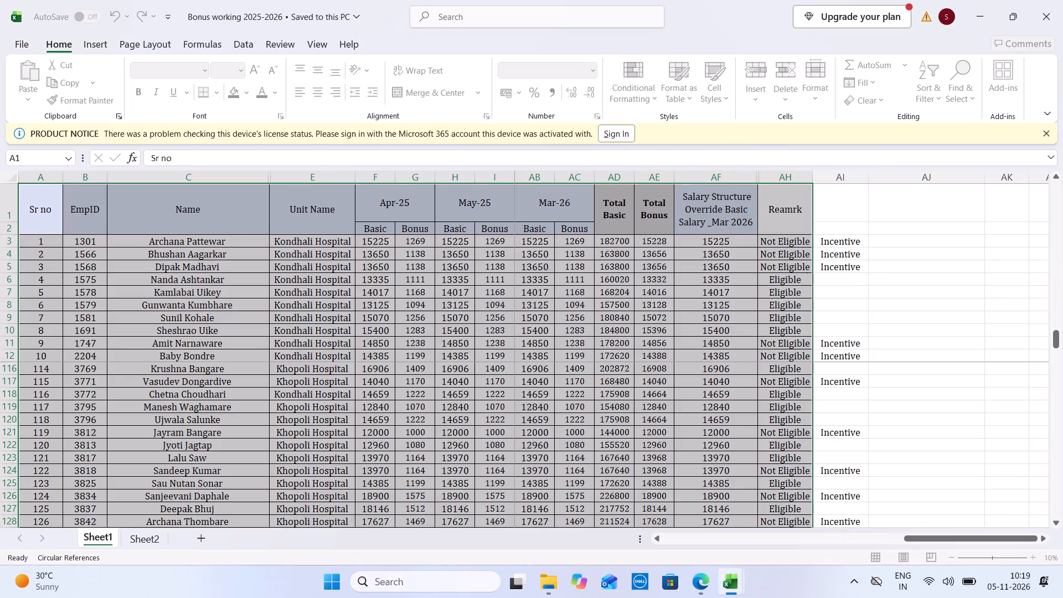
click(716, 252)
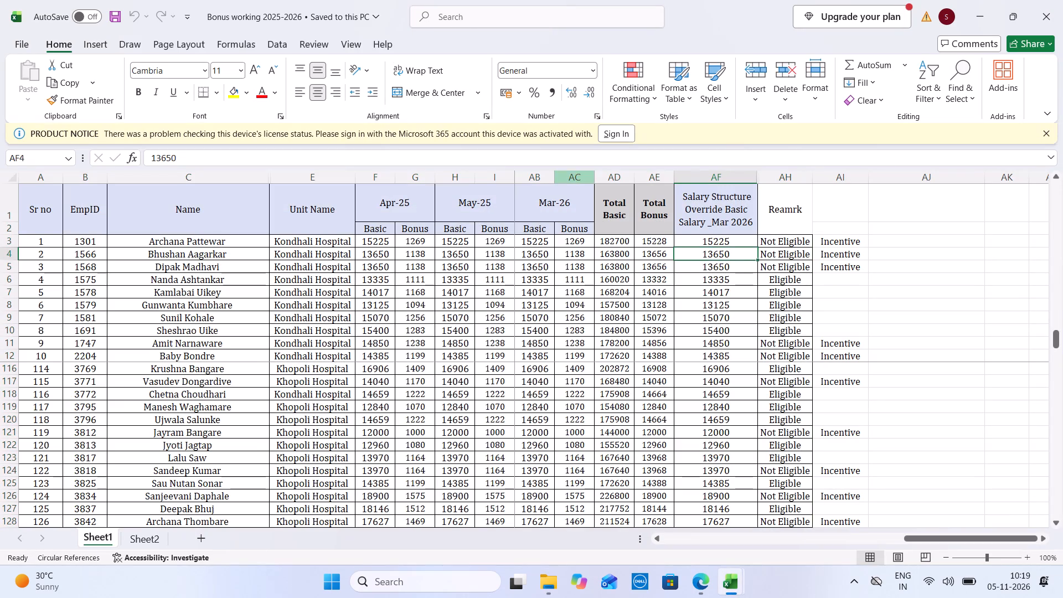
Add a filter to the Unit Name column of Sheet1 and show only Khopoli Hospital.
click(328, 176)
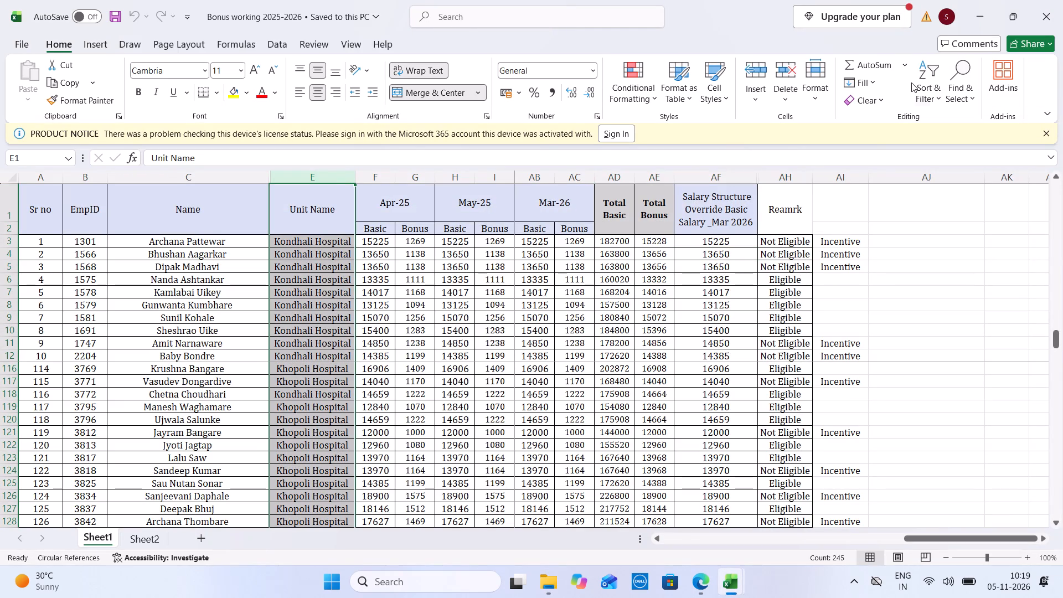
click(911, 83)
click(928, 83)
click(954, 179)
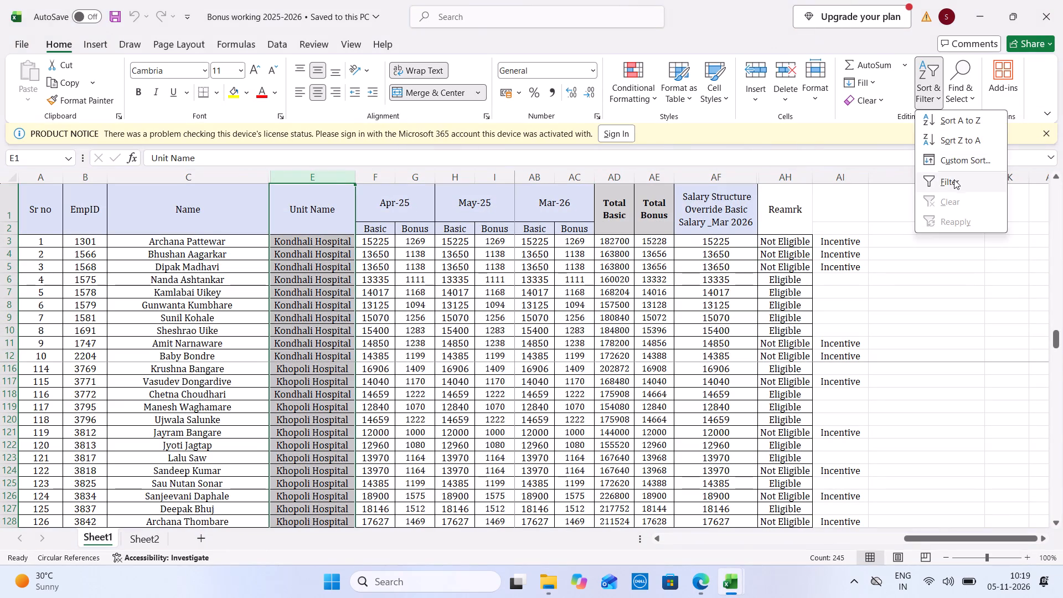
click(344, 214)
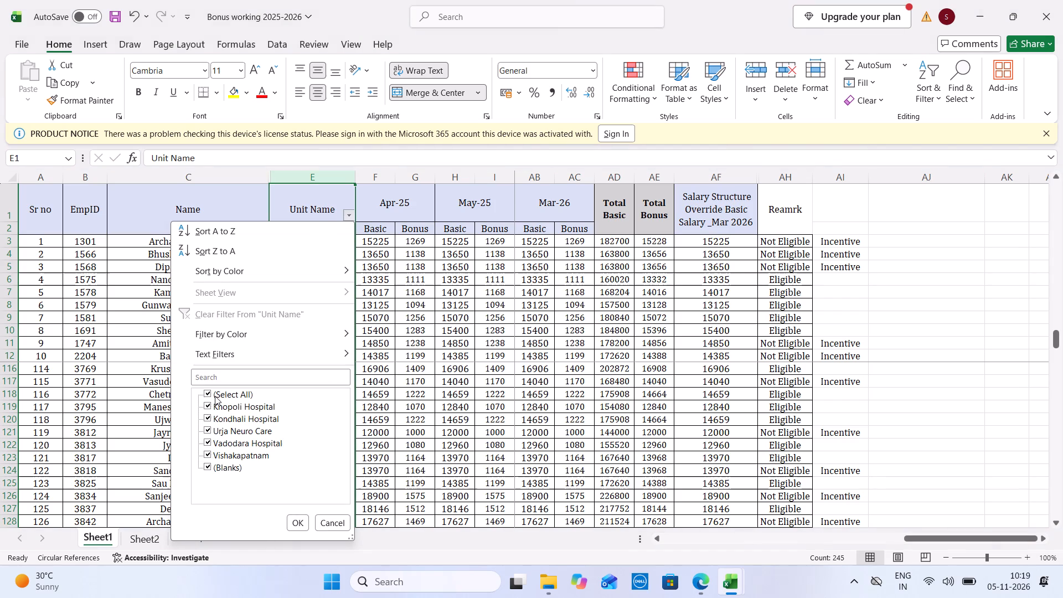
click(215, 396)
click(215, 404)
click(292, 525)
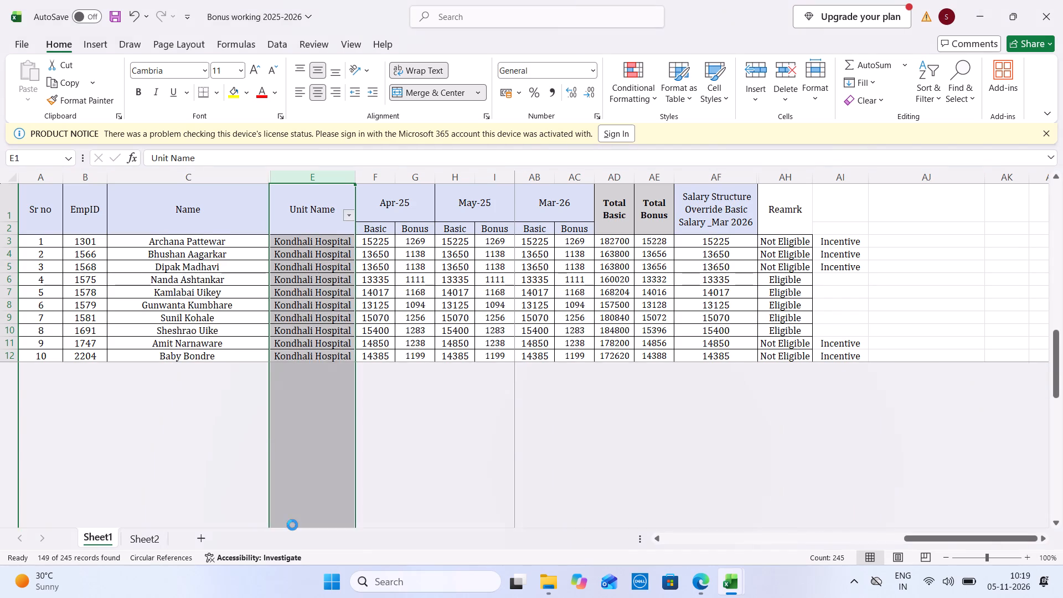
Compare the filtered Khopoli Hospital rows' total bonus and remarks with the drafted Khopoli_Hospital_Bonus_Selection_2025-2026 workbook.
click(726, 230)
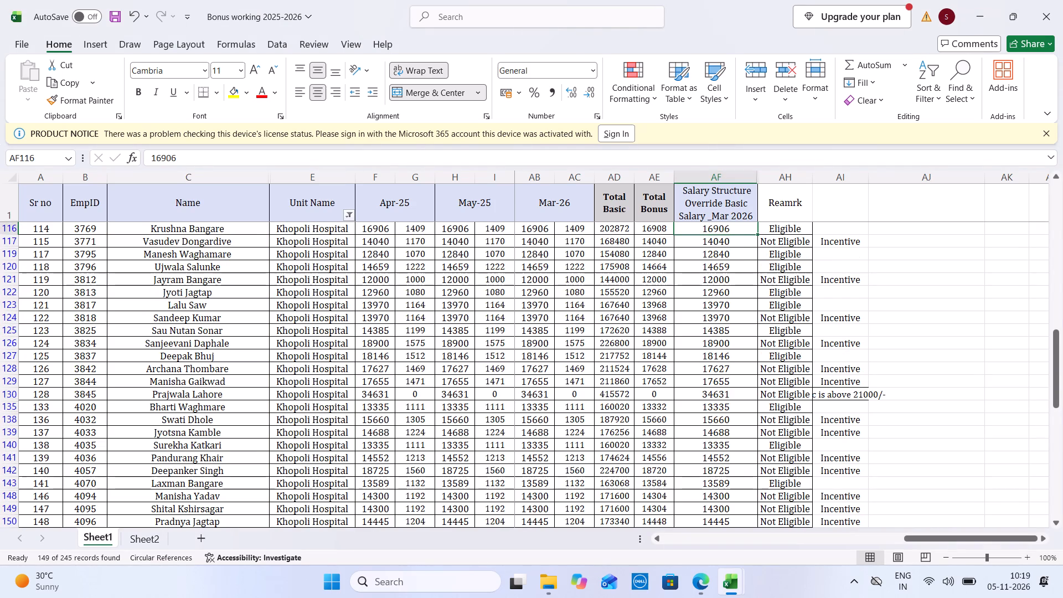
key(Up)
key(Up)
key(Up)
key(Up)
key(Up)
key(Up)
key(Up)
key(Up)
key(Up)
key(Up)
key(Up)
key(Up)
key(Up)
key(Up)
key(Up)
key(Up)
key(Up)
key(Up)
key(Up)
key(Up)
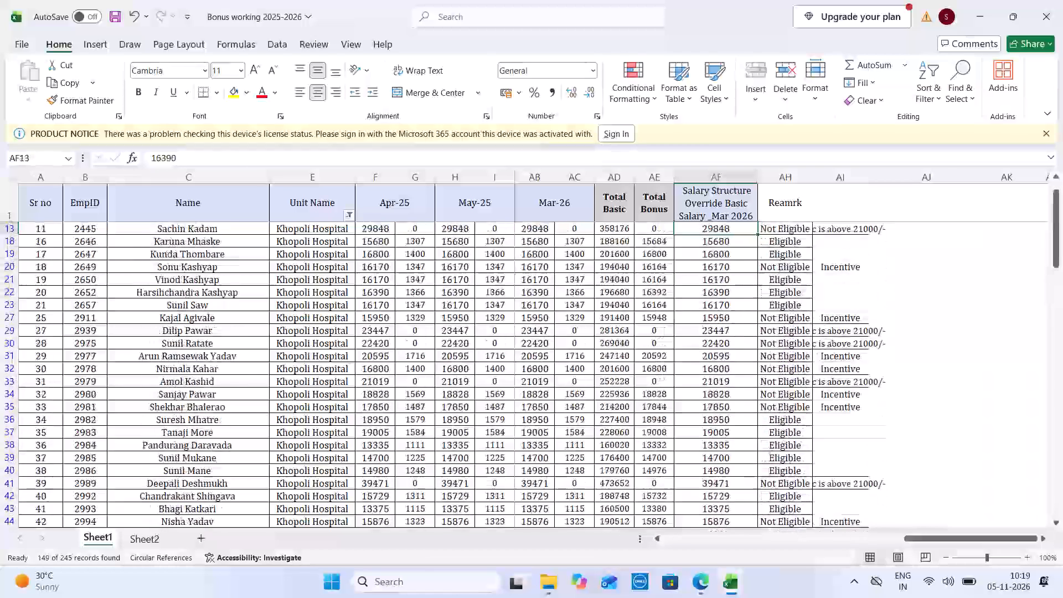
key(Down)
key(Down)
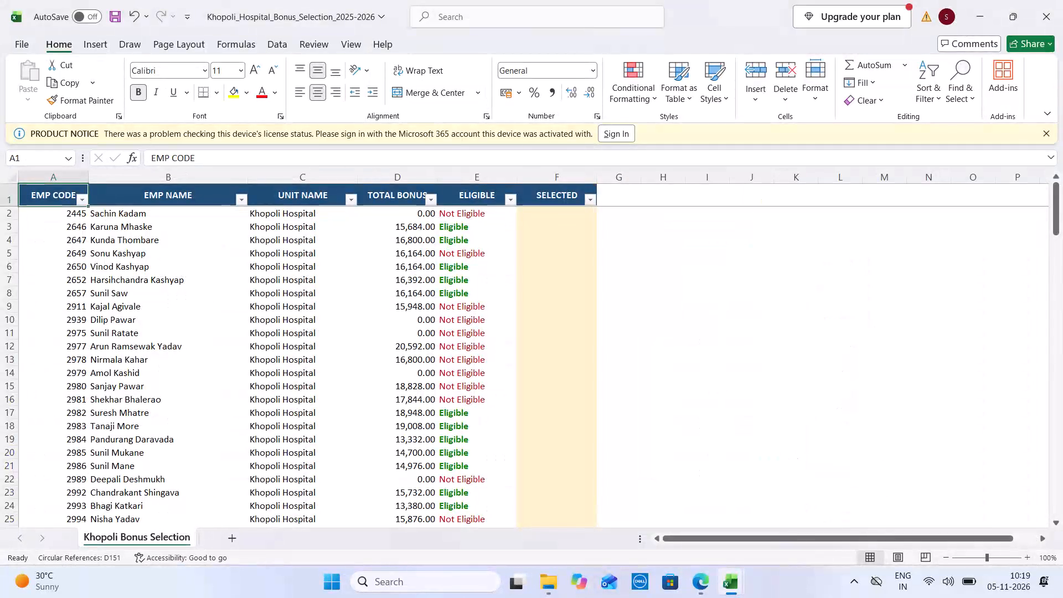
key(ctrl+Tab)
key(Down)
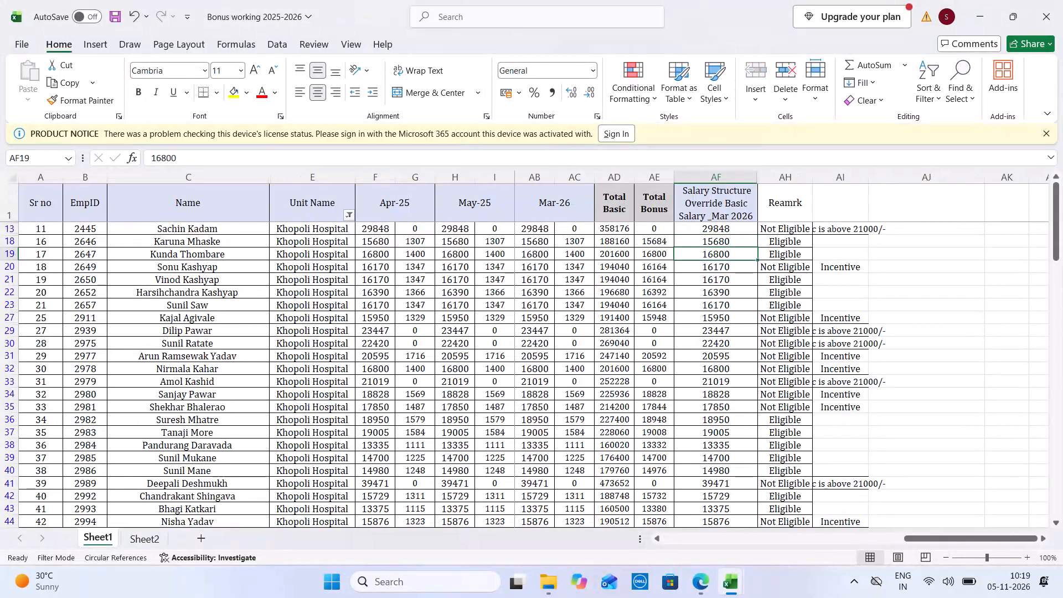
key(Up)
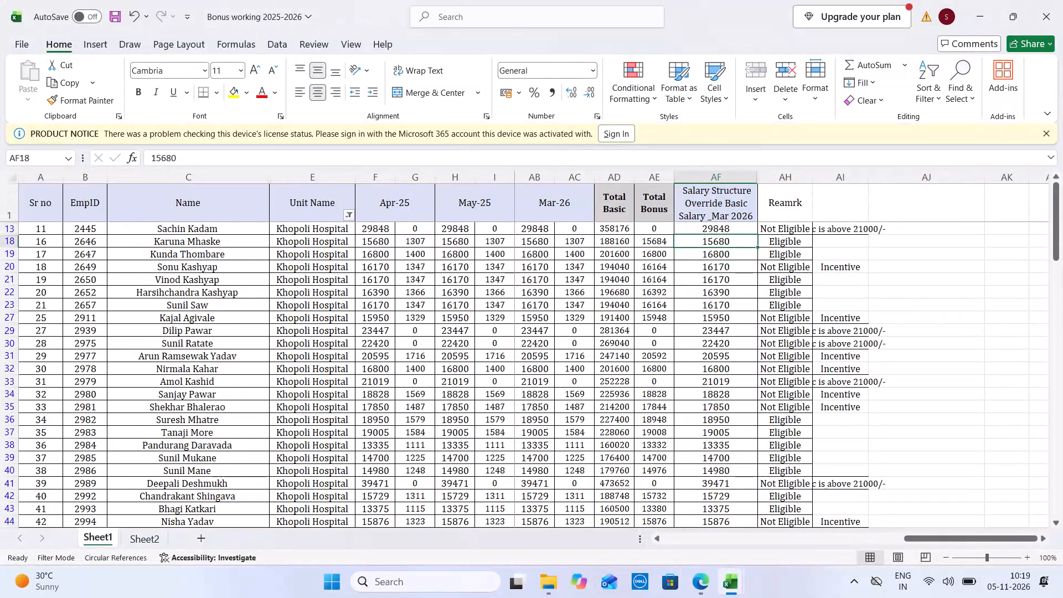
key(Left)
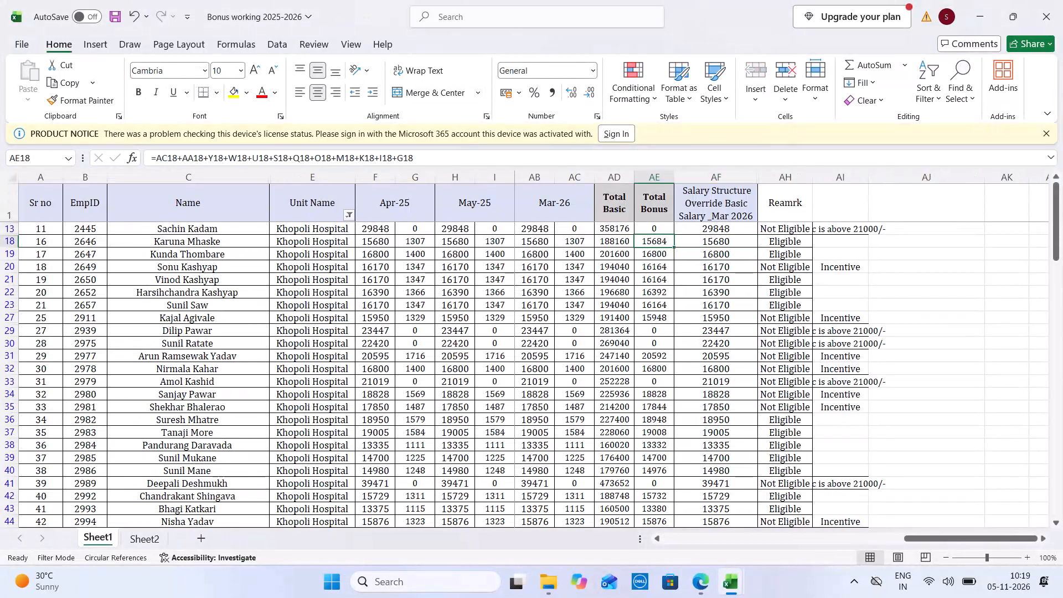
key(ctrl+Tab)
key(ctrl+Tab)
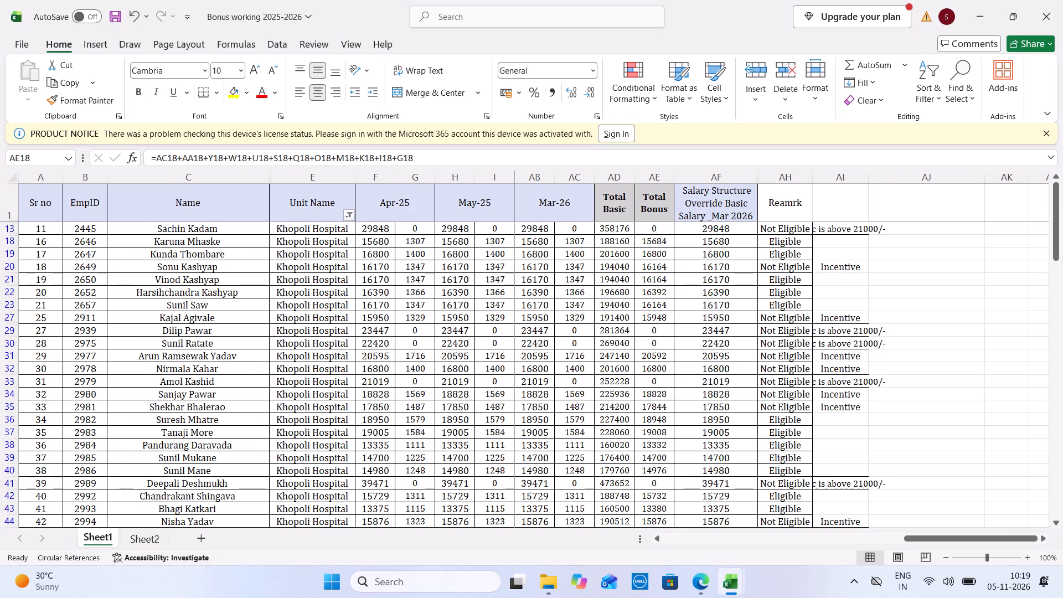
key(ctrl+Tab)
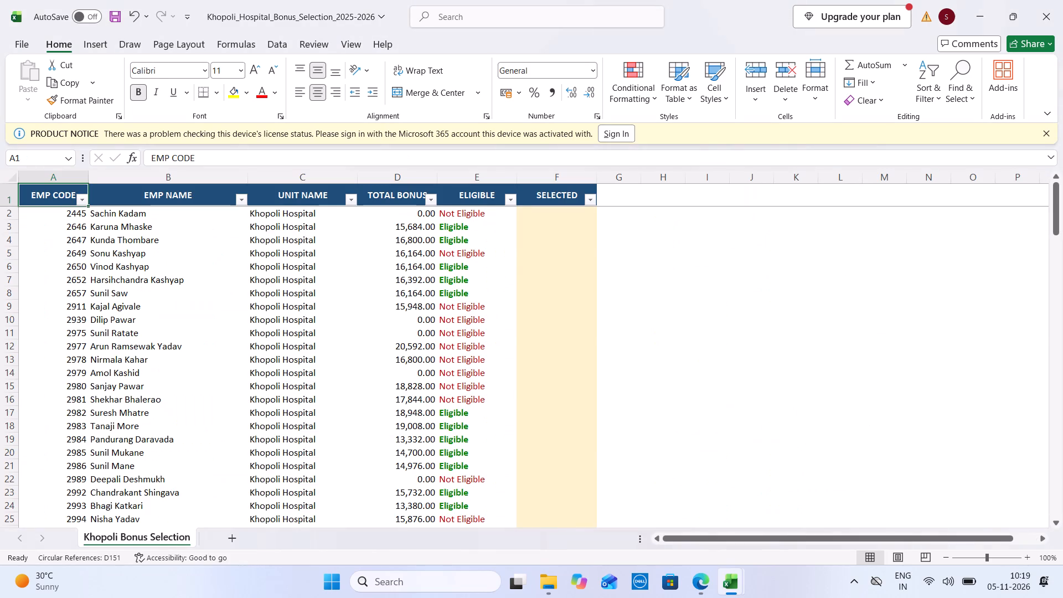
key(ctrl+Tab)
Filter the ELIGIBLE column of the Khopoli Bonus Selection sheet to show only Eligible employees.
click(507, 198)
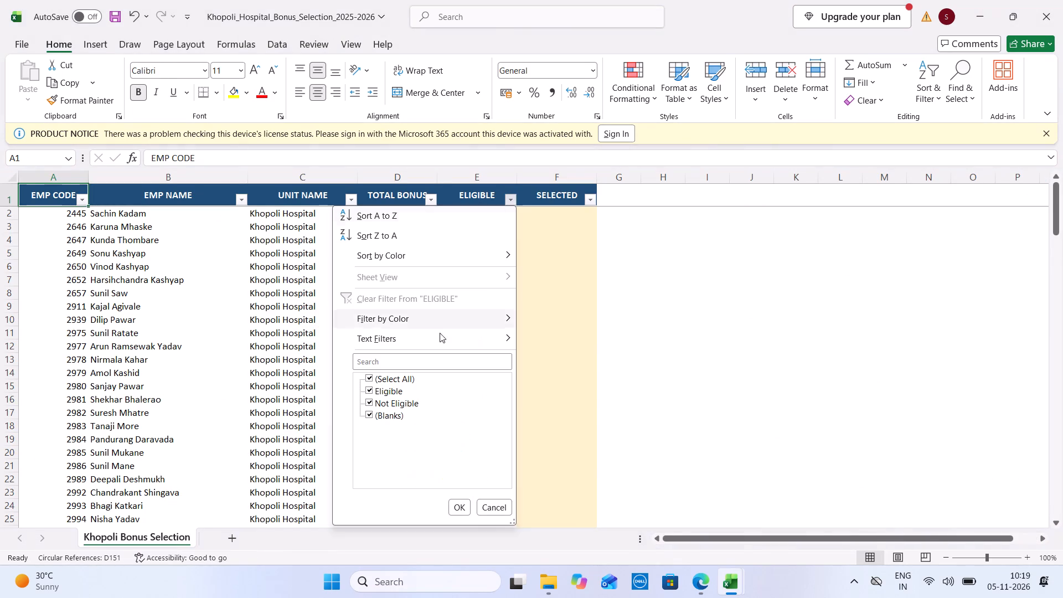
click(399, 380)
click(384, 391)
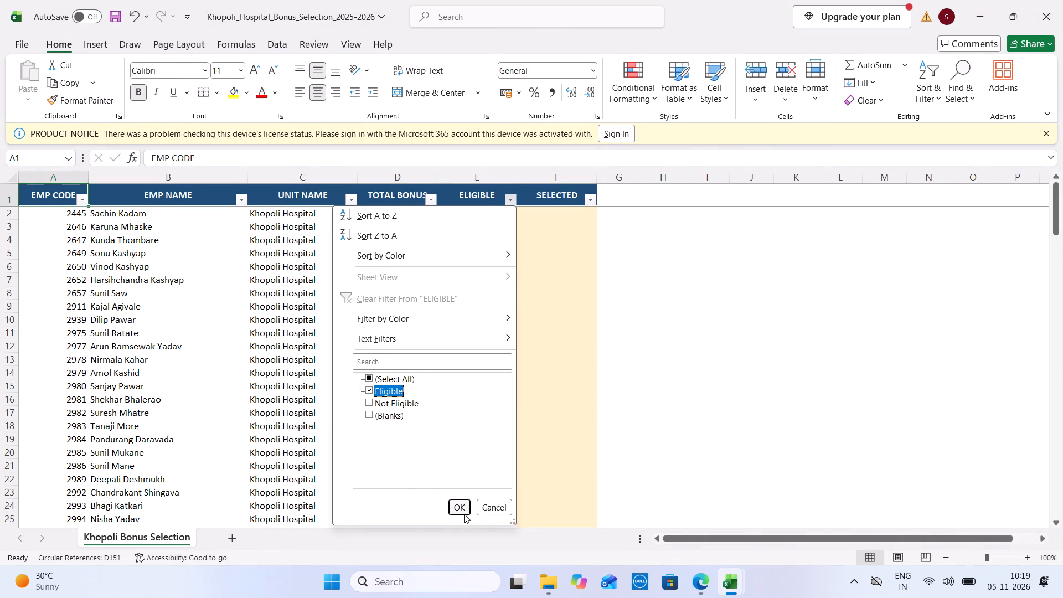
click(464, 514)
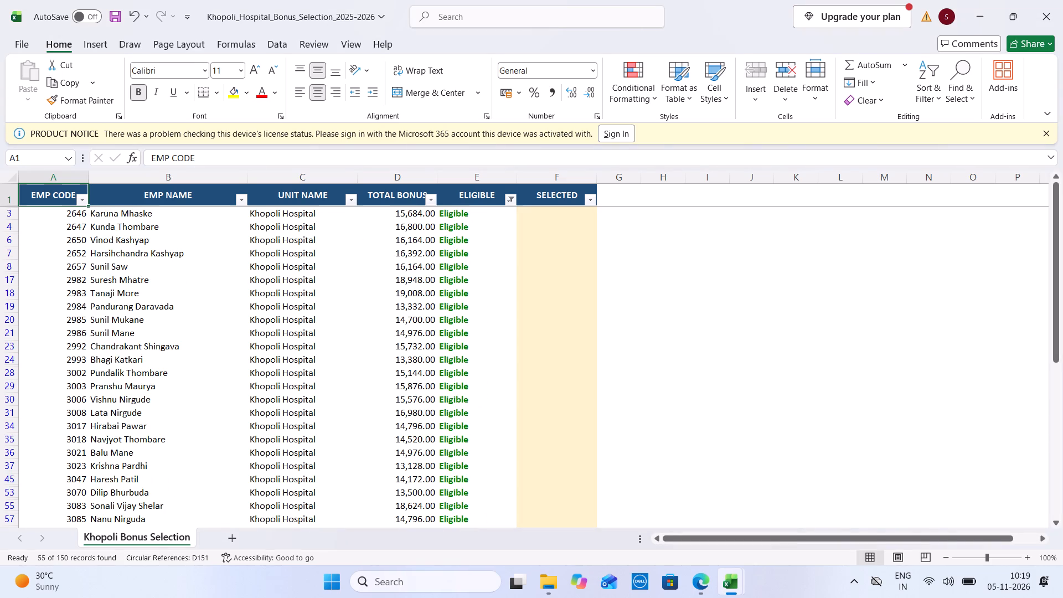
AutoSum the filtered TOTAL BONUS column to put =SUBTOTAL(9,D3:D151) in cell D152.
drag(394, 214, 401, 597)
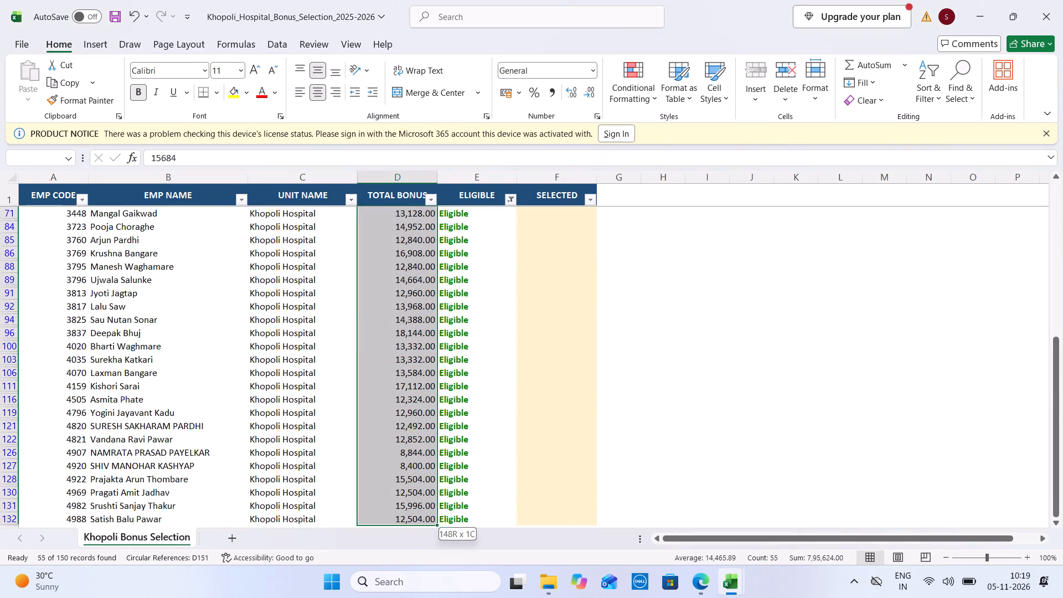
drag(401, 597, 420, 466)
click(863, 63)
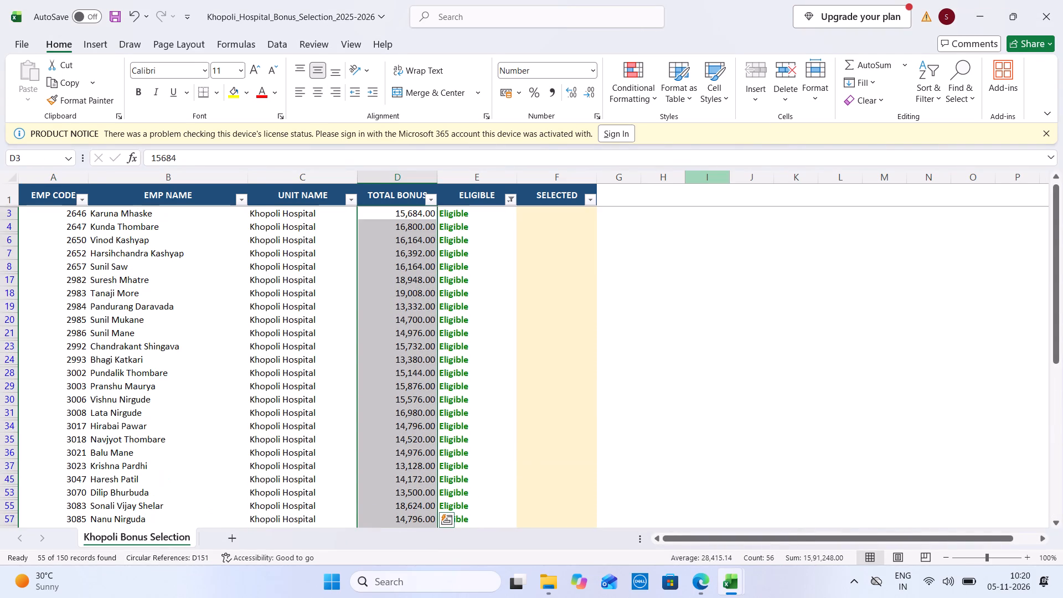
Delete the empty SELECTED column from the Khopoli Bonus Selection sheet.
click(597, 197)
click(590, 199)
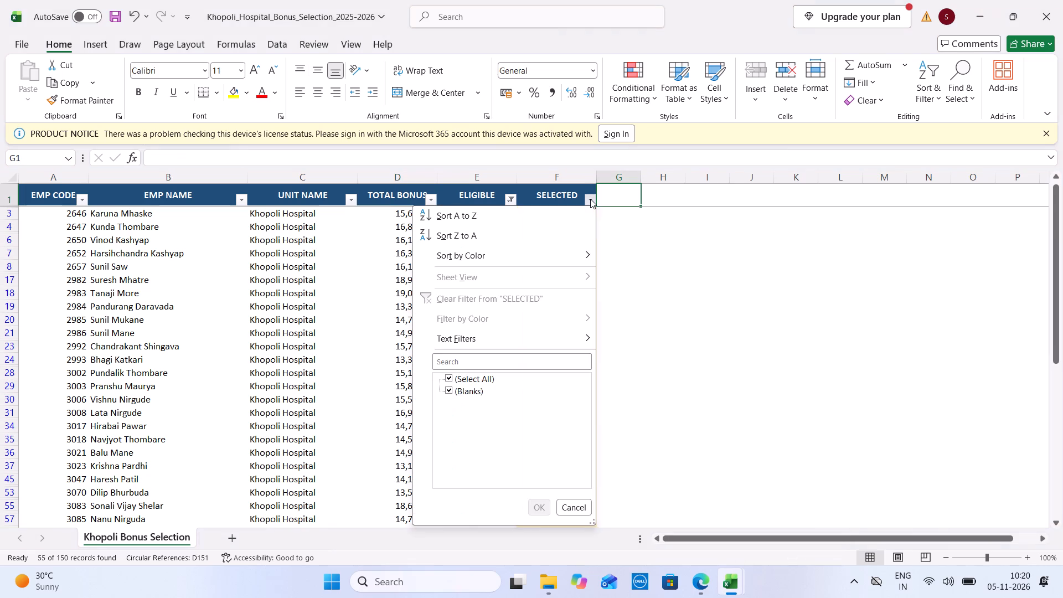
click(647, 230)
click(538, 174)
right_click(538, 174)
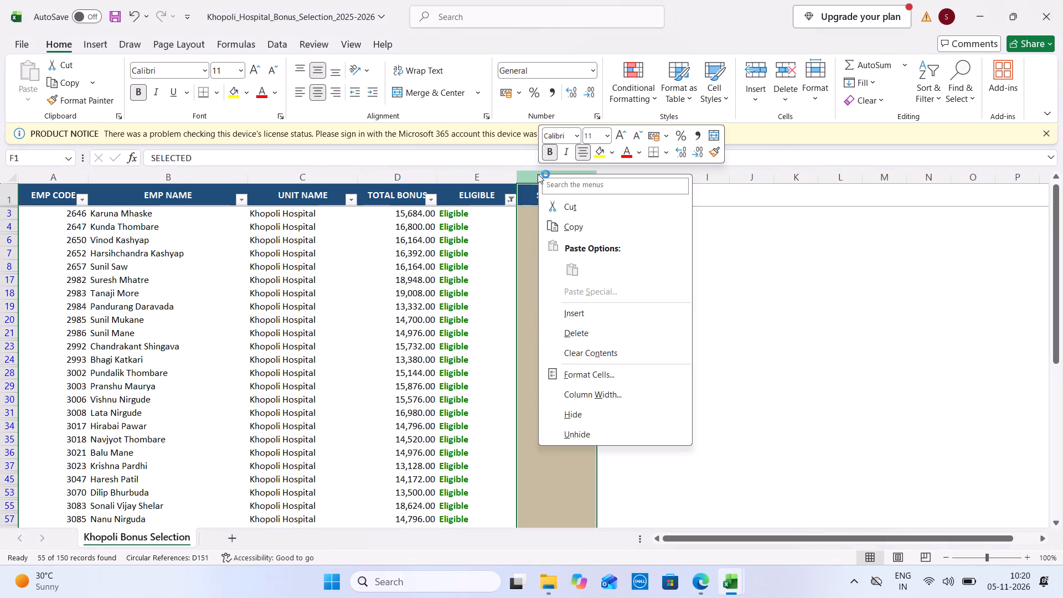
click(584, 329)
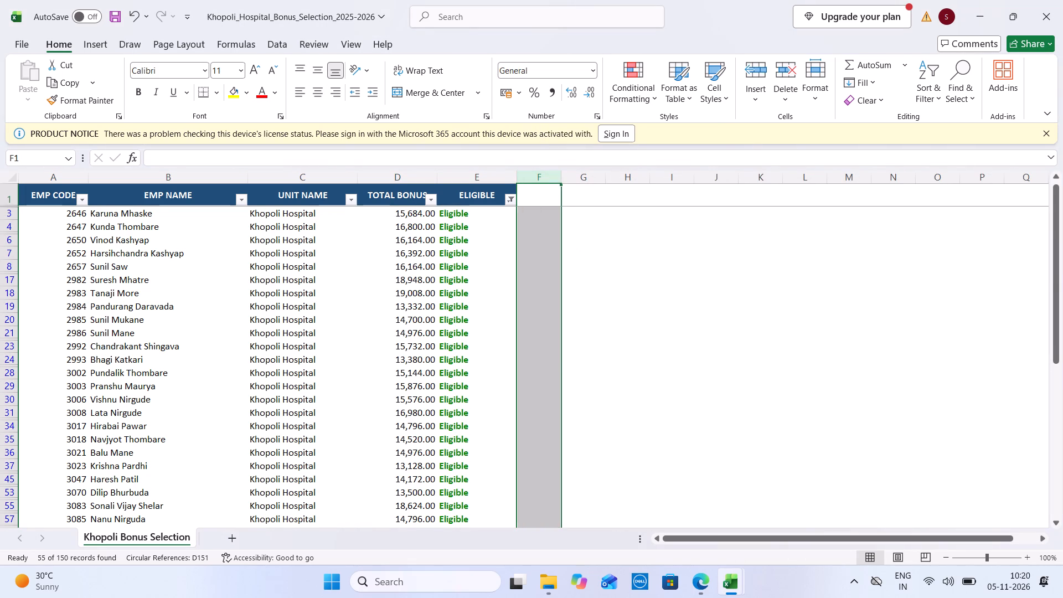
Format the bonus total in cell D152 as Currency.
drag(1051, 275, 1062, 528)
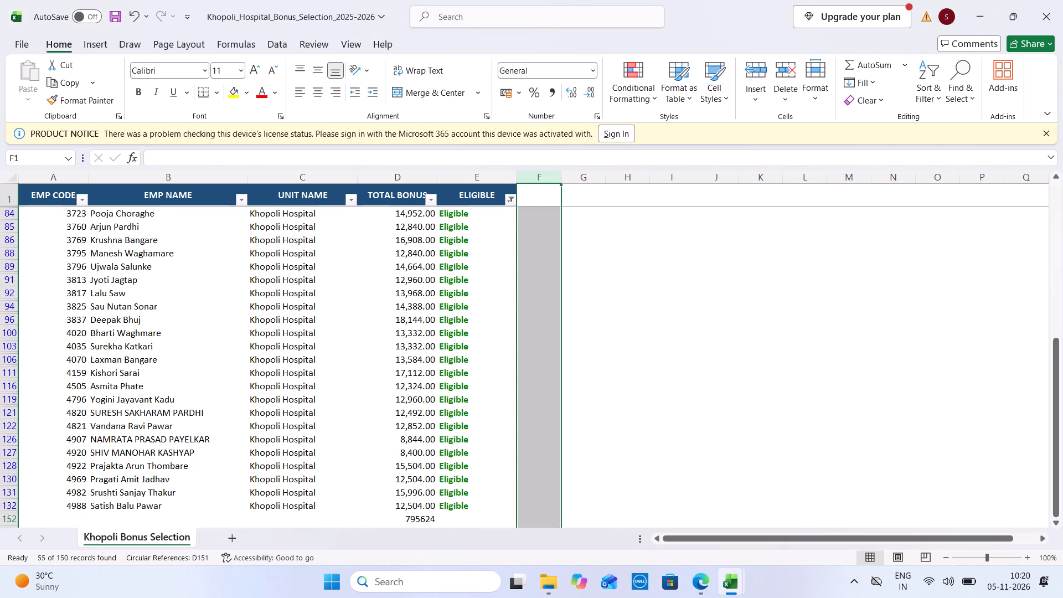
click(419, 518)
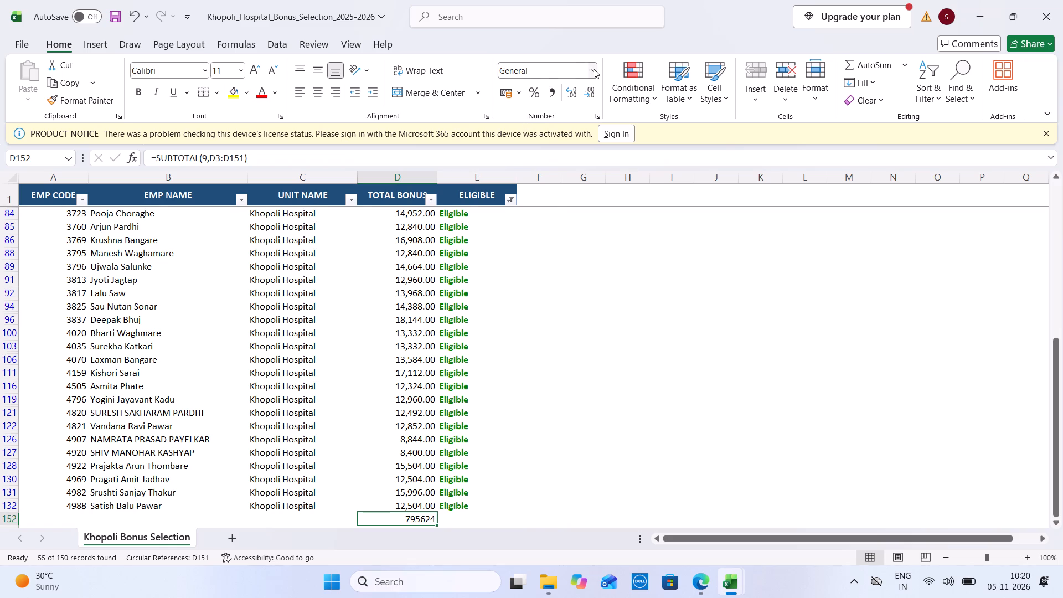
click(594, 69)
click(551, 137)
click(594, 68)
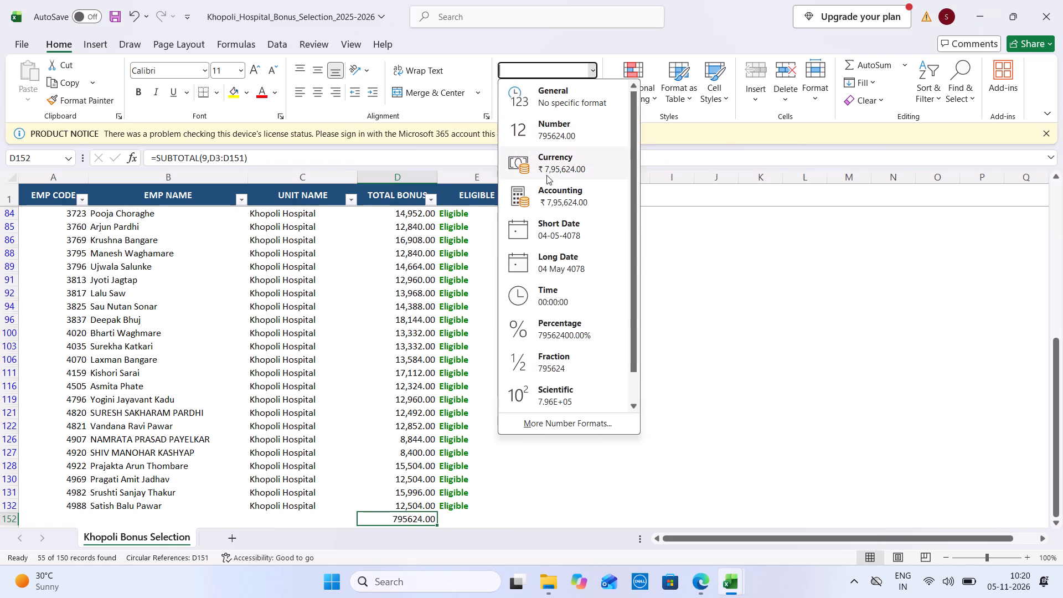
click(554, 178)
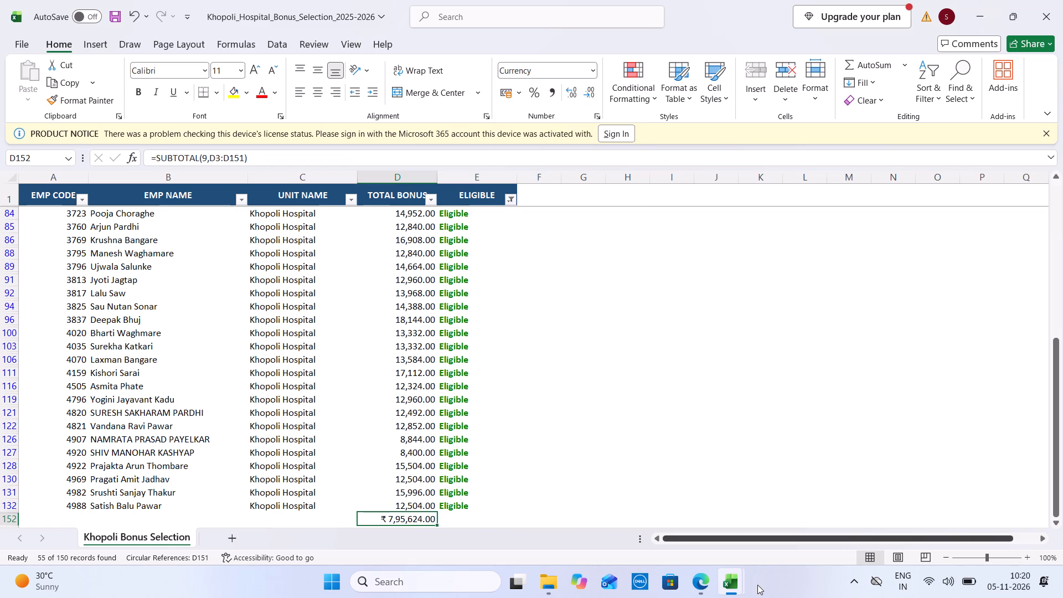
Return to the Bonus working 2025-2026 workbook and turn off the filter on Sheet1's header row.
click(799, 512)
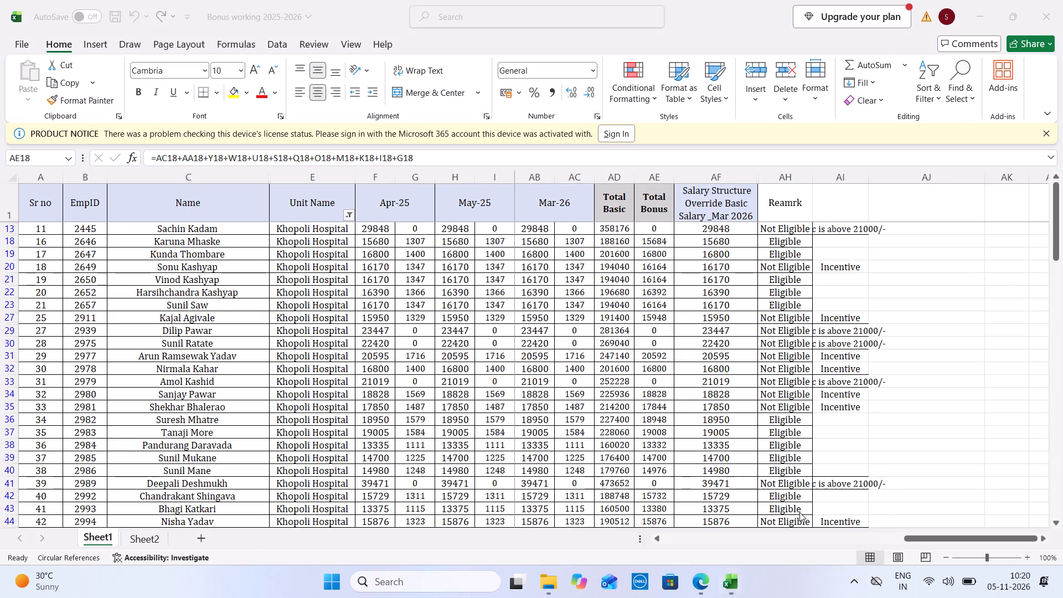
click(1, 199)
click(925, 82)
click(958, 188)
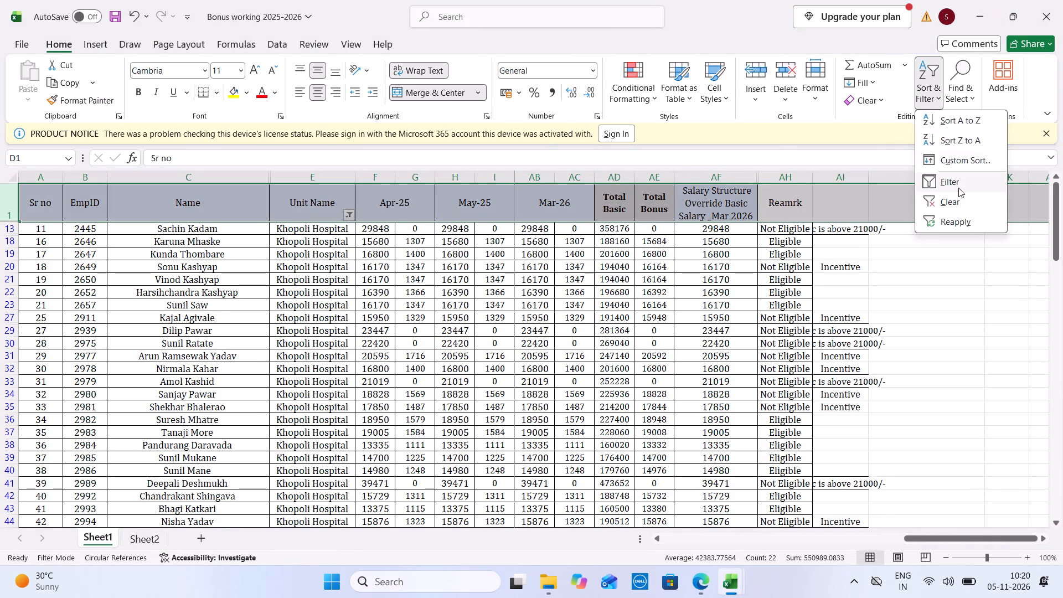
Reapply a filter to Sheet1's header row and filter the Unit Name column to Khopoli Hospital only.
click(927, 69)
click(940, 177)
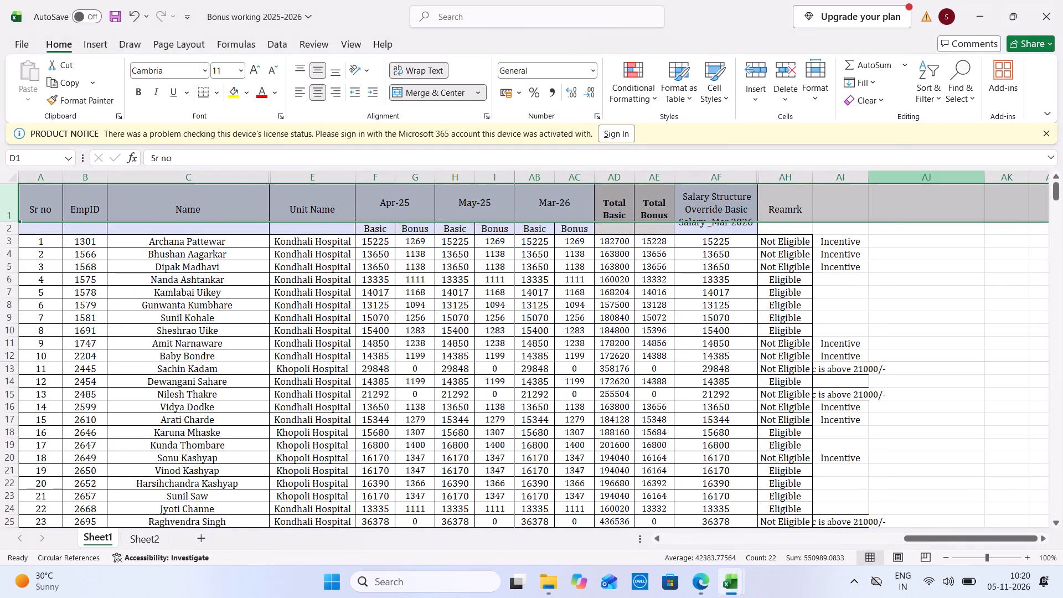
click(349, 216)
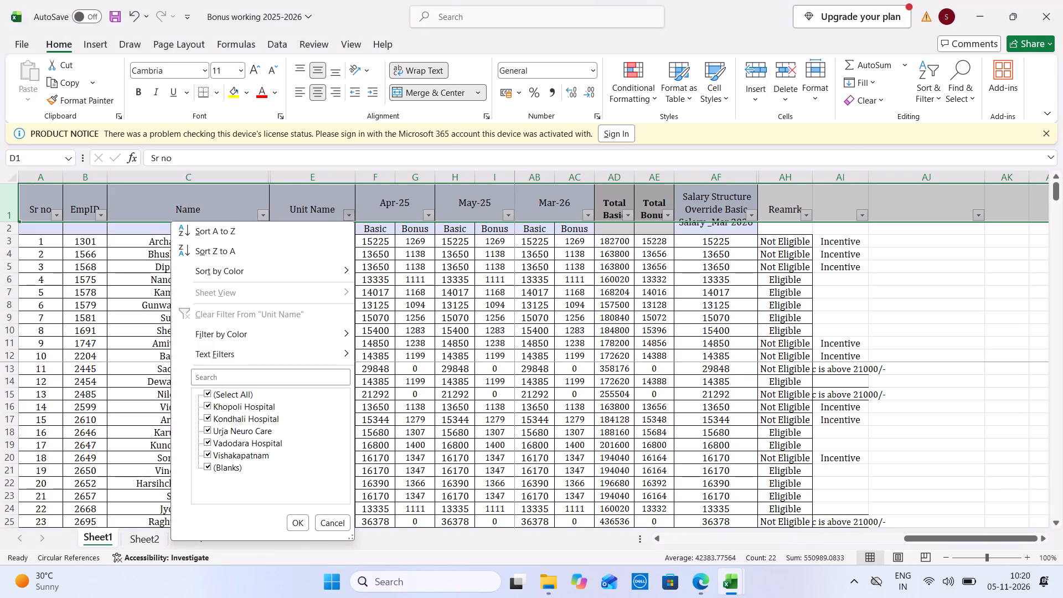
click(221, 396)
click(215, 405)
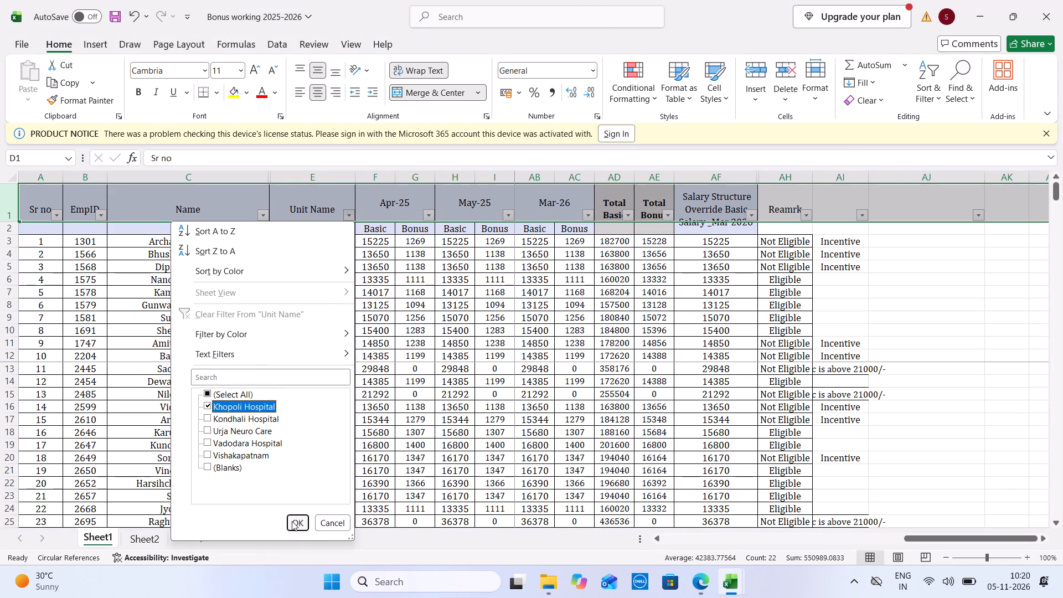
click(292, 521)
Filter the Reamrk column to show only Eligible employees.
click(808, 214)
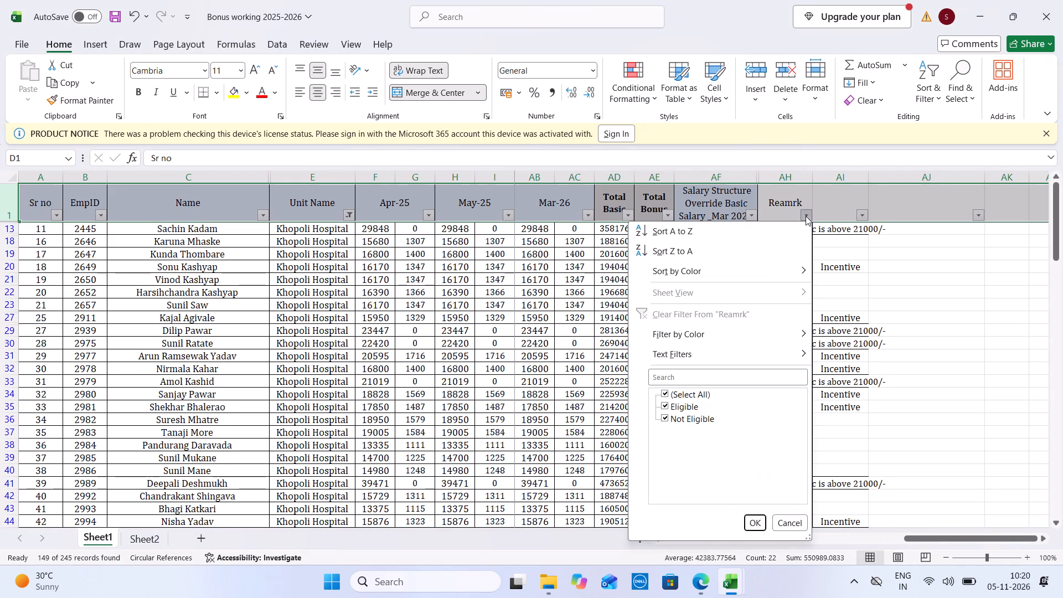
click(687, 415)
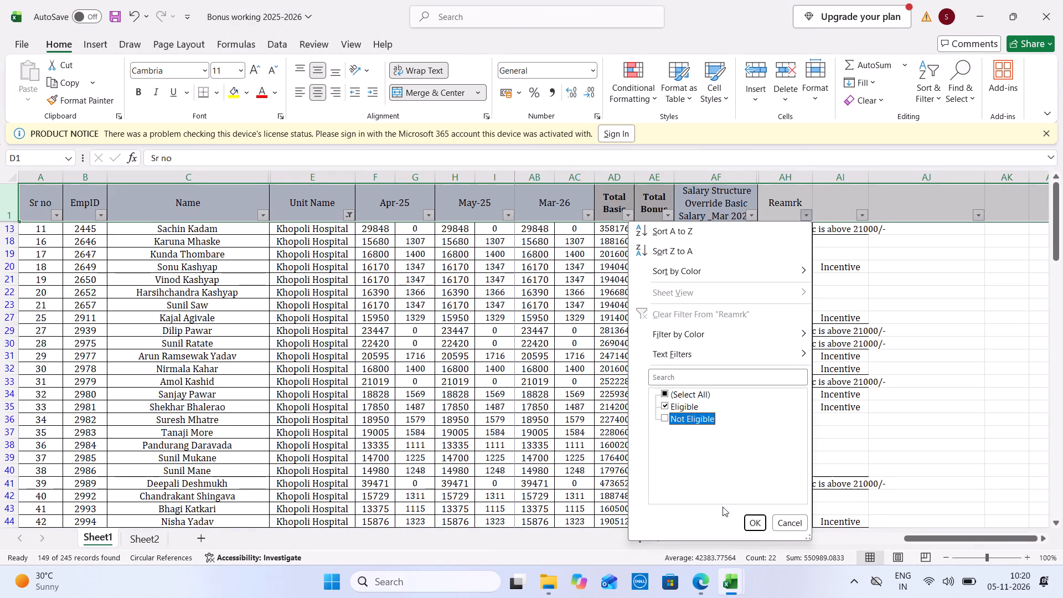
click(758, 523)
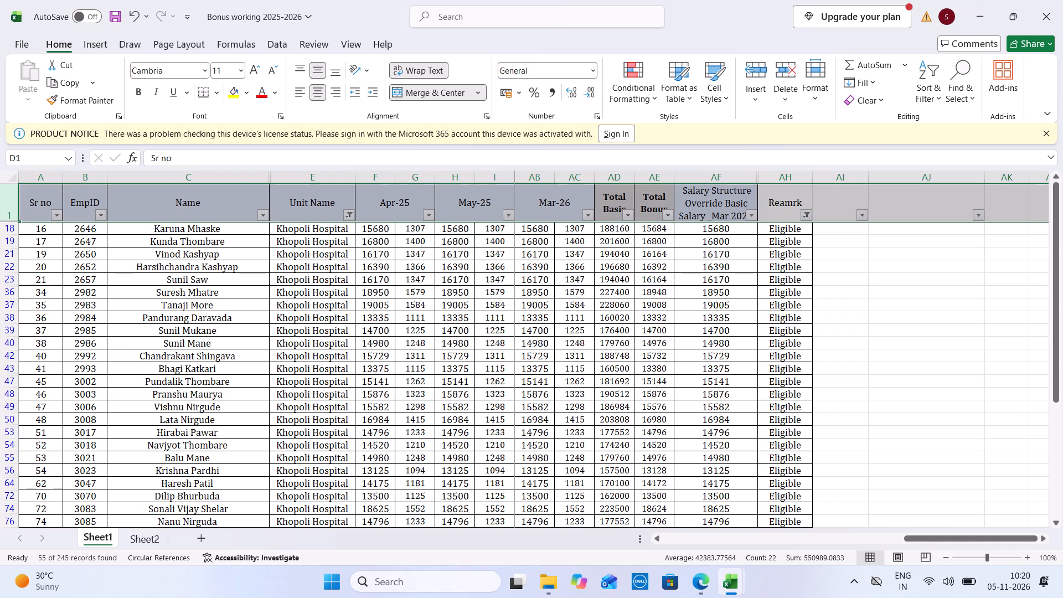
Check the filtered Total Bonus column's sum against the bonus total in the Khopoli_Hospital_Bonus_Selection_2025-2026 workbook.
click(659, 177)
key(ctrl+Tab)
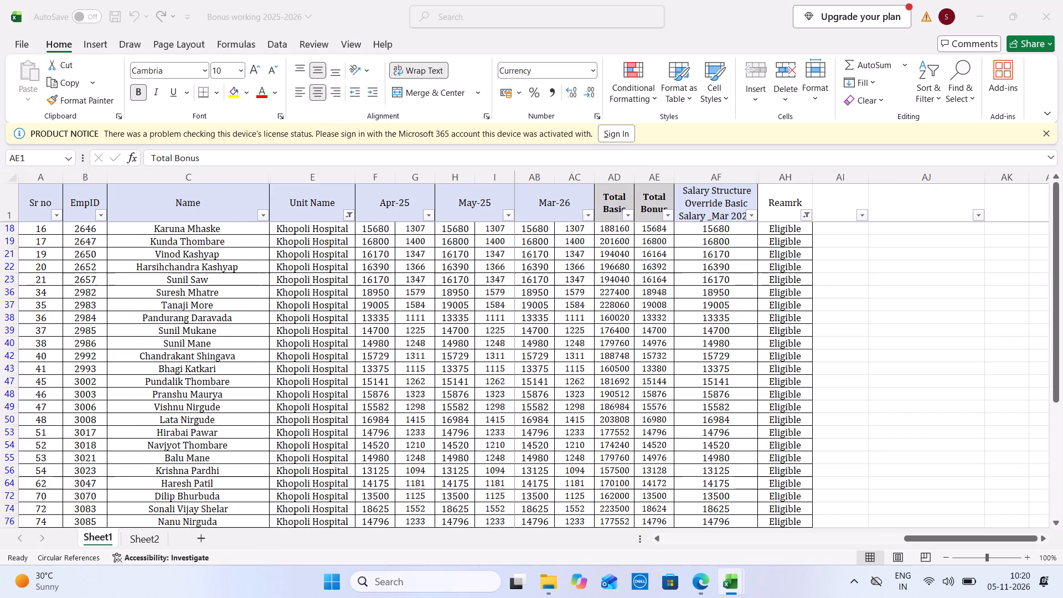
key(ctrl+Tab)
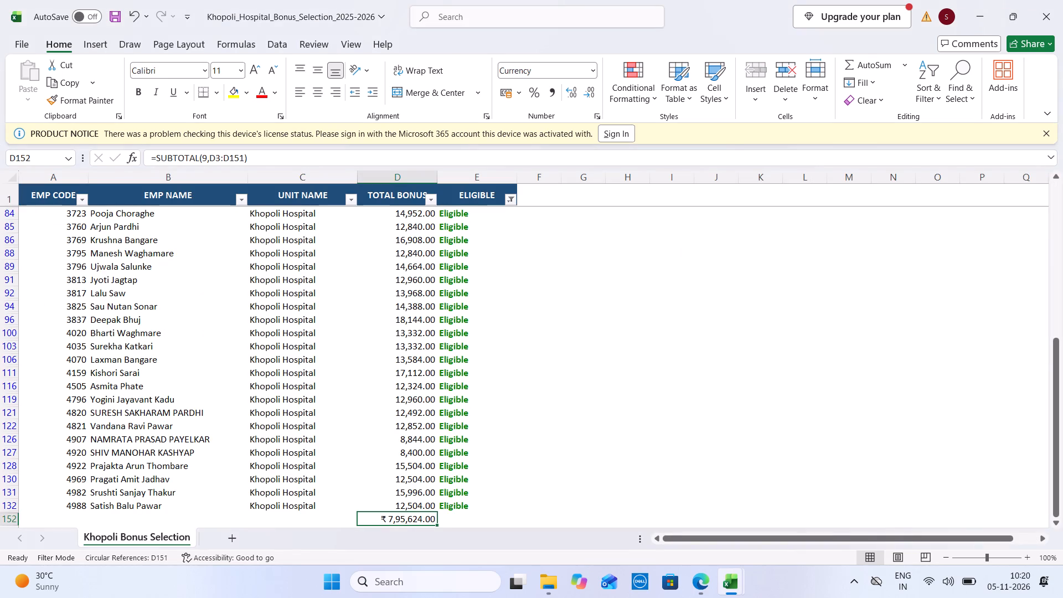
Center-align all cells of the Khopoli Bonus Selection sheet horizontally.
click(7, 179)
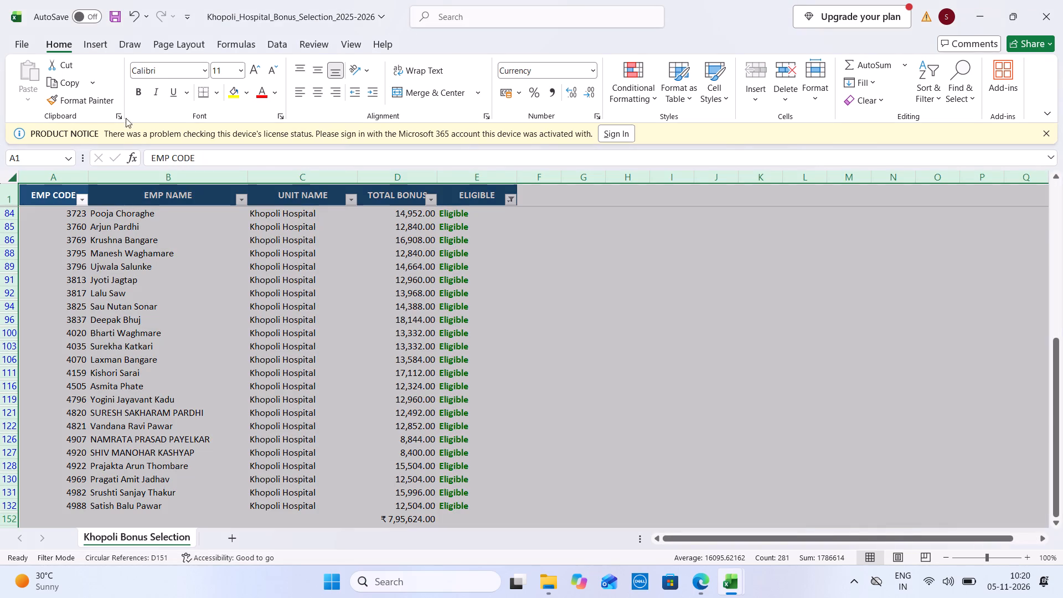
click(316, 97)
click(316, 97)
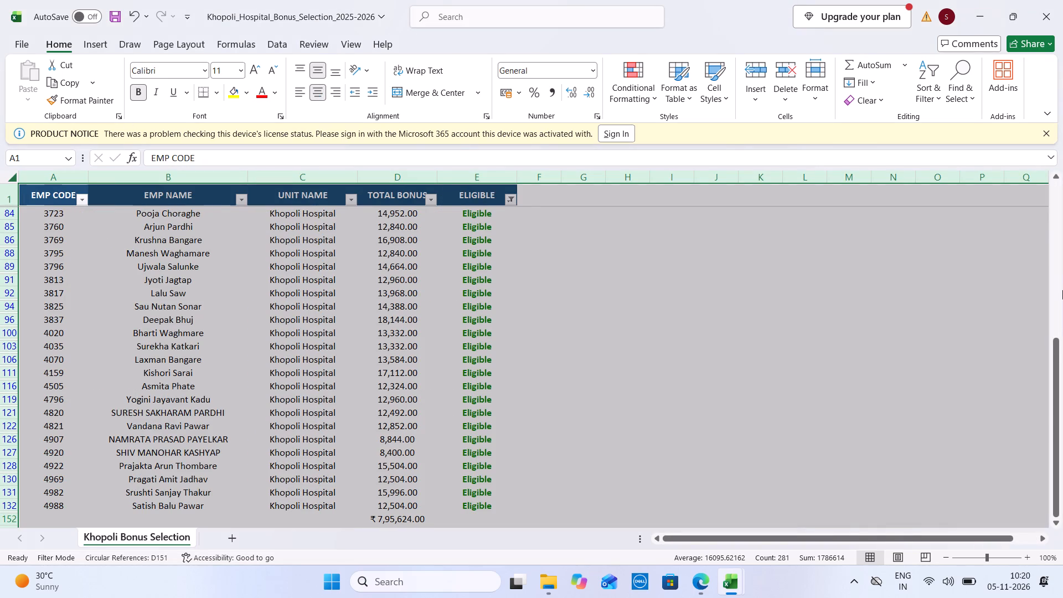
drag(1056, 378, 1061, 427)
click(695, 327)
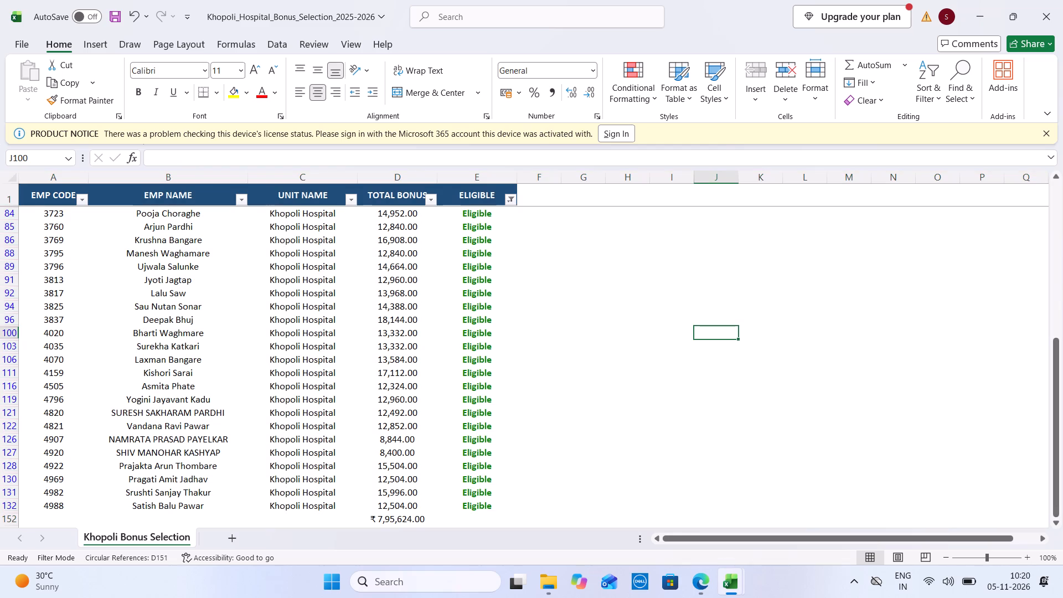
Make the bonus total in cell D152 bold.
click(402, 515)
click(140, 90)
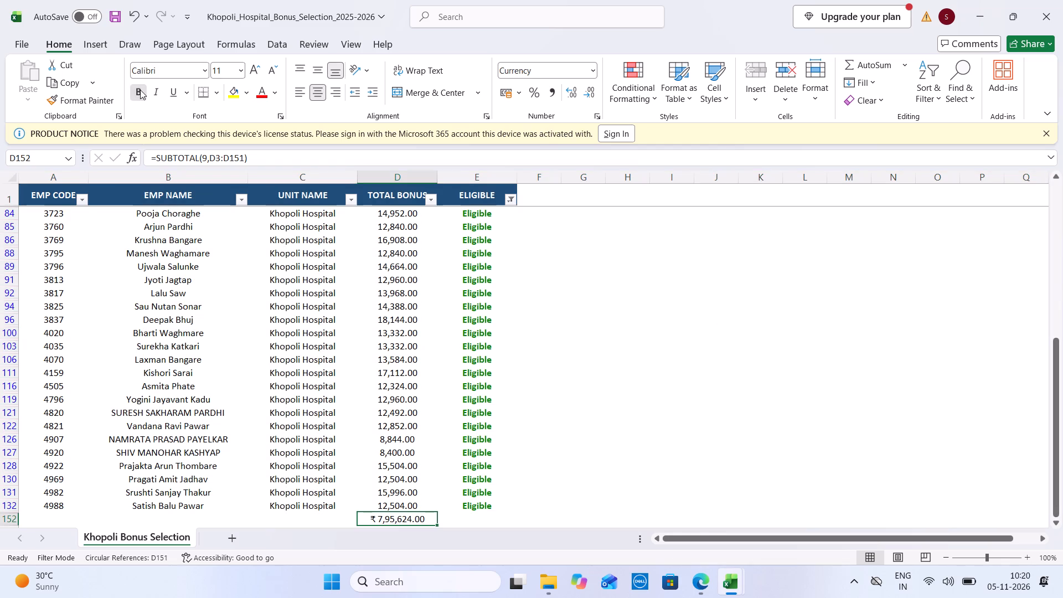
Change the font of the entire Khopoli Bonus Selection sheet to Cambria.
click(11, 181)
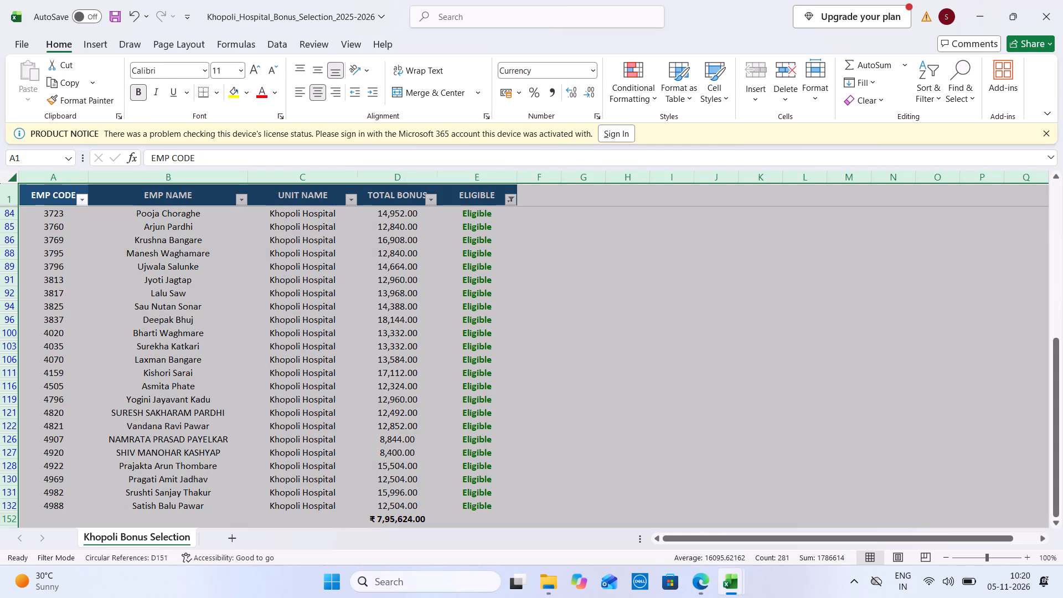
click(177, 64)
click(173, 67)
text(cam)
key(Return)
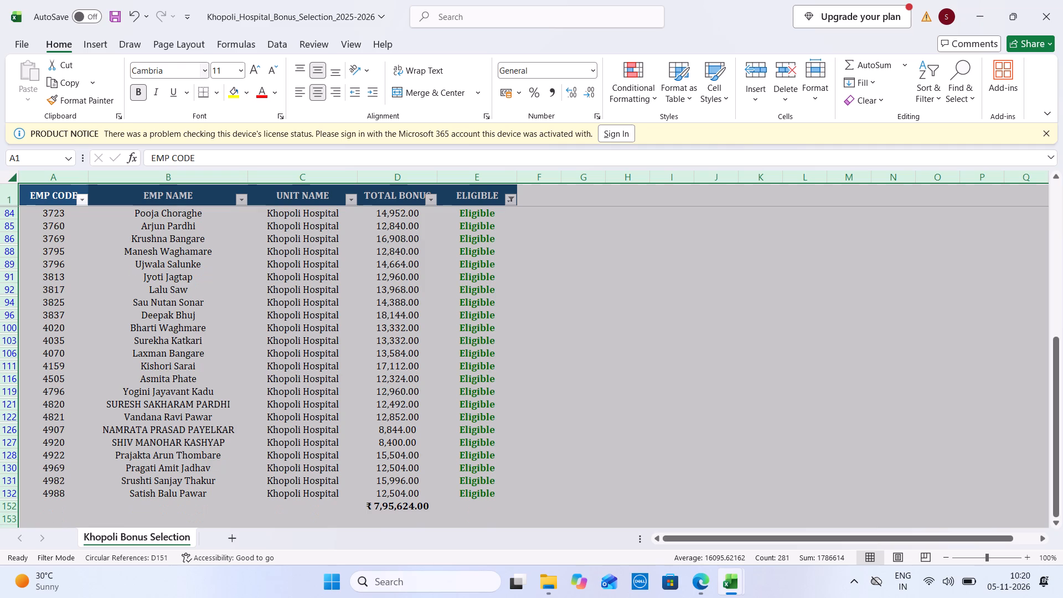
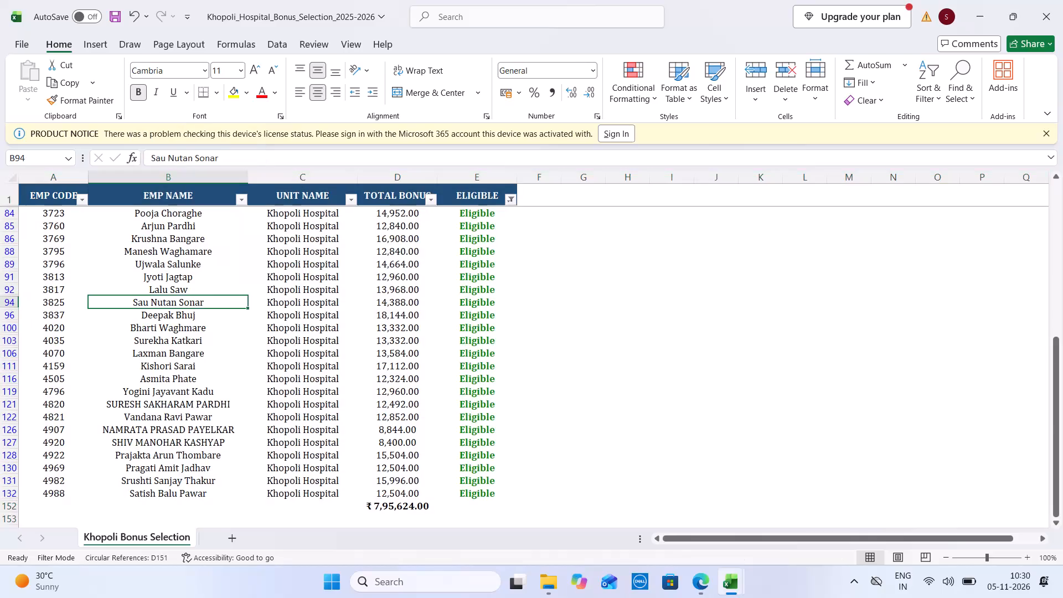
Review the eligible employee rows in the Khopoli Bonus Selection sheet, along with the bonus values and total formula in the Total Bonus column.
key(Down)
key(Down)
key(Down)
key(Down)
key(Down)
key(Down)
key(Down)
key(Down)
key(Down)
key(Down)
key(Down)
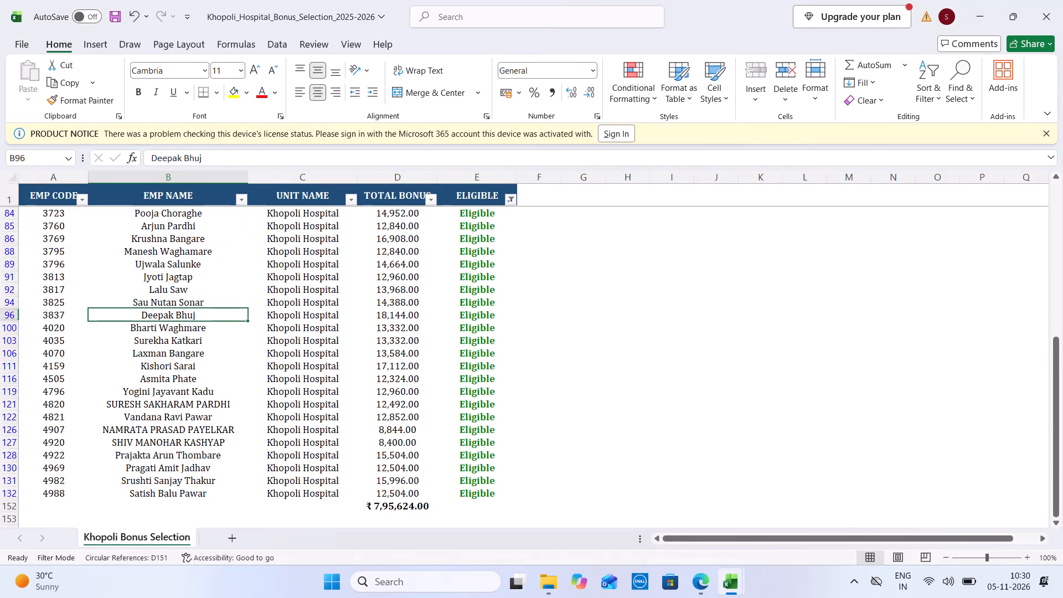
key(Down)
key(Down)
key(Down)
key(Down)
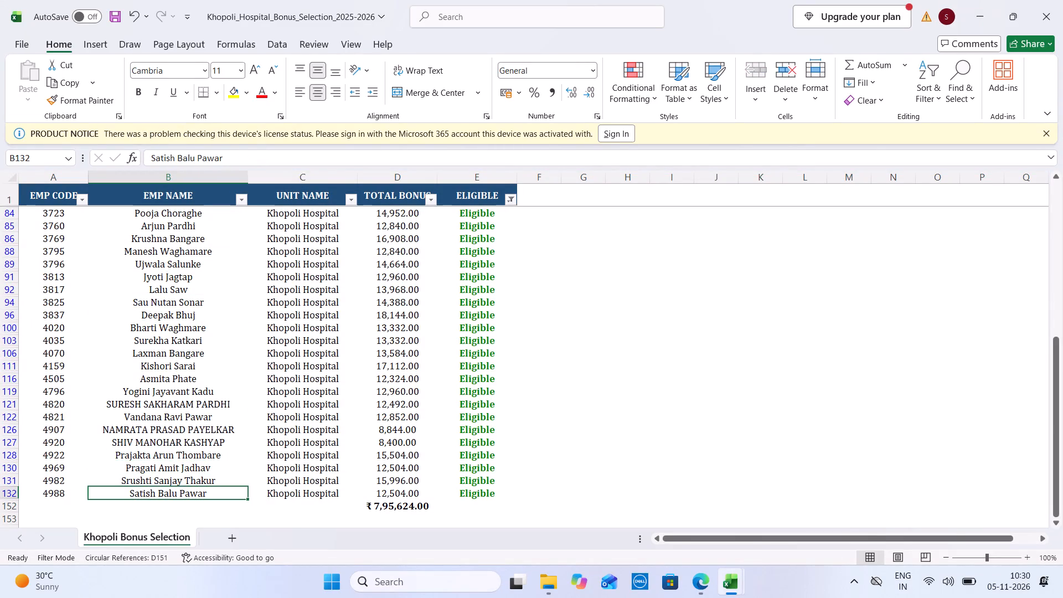
click(380, 503)
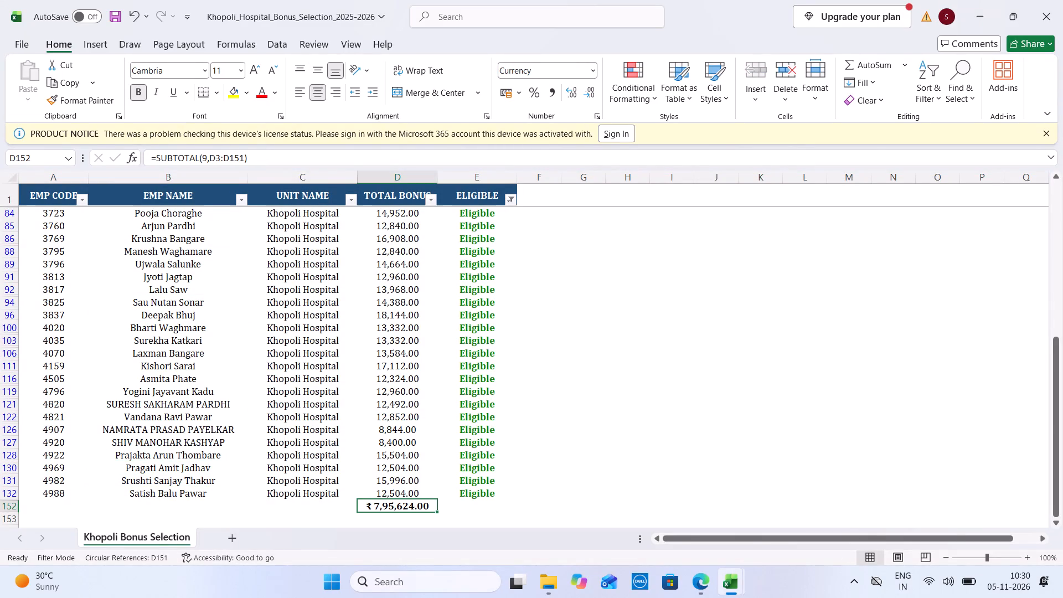
click(407, 219)
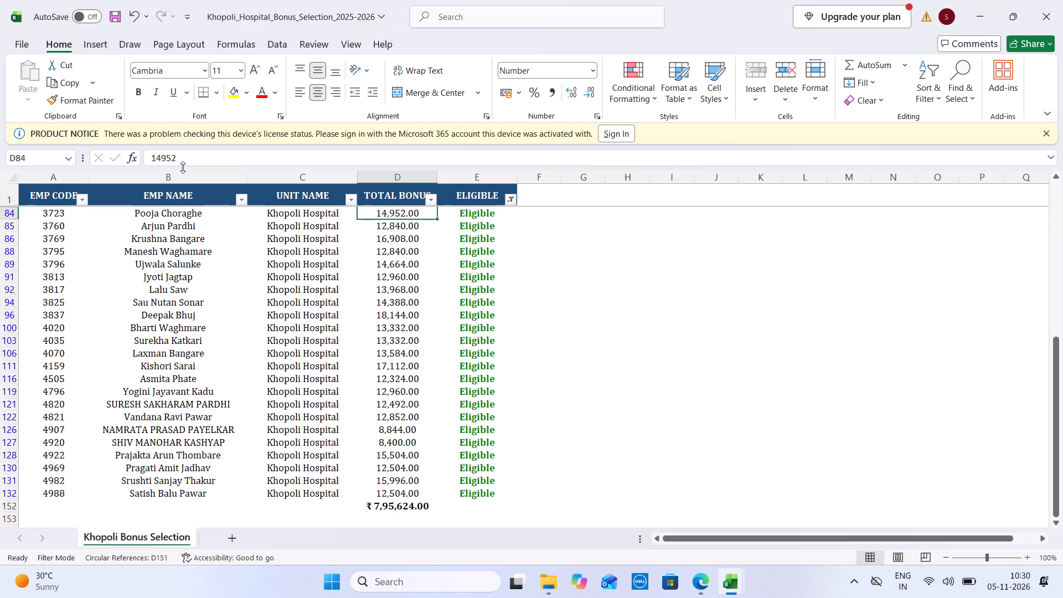
click(179, 181)
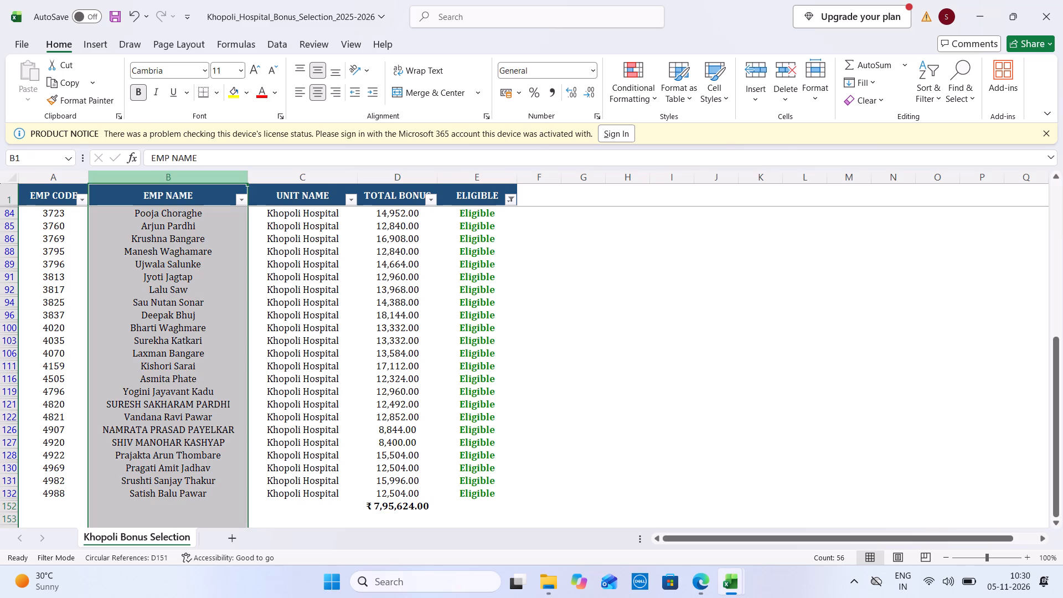
click(383, 508)
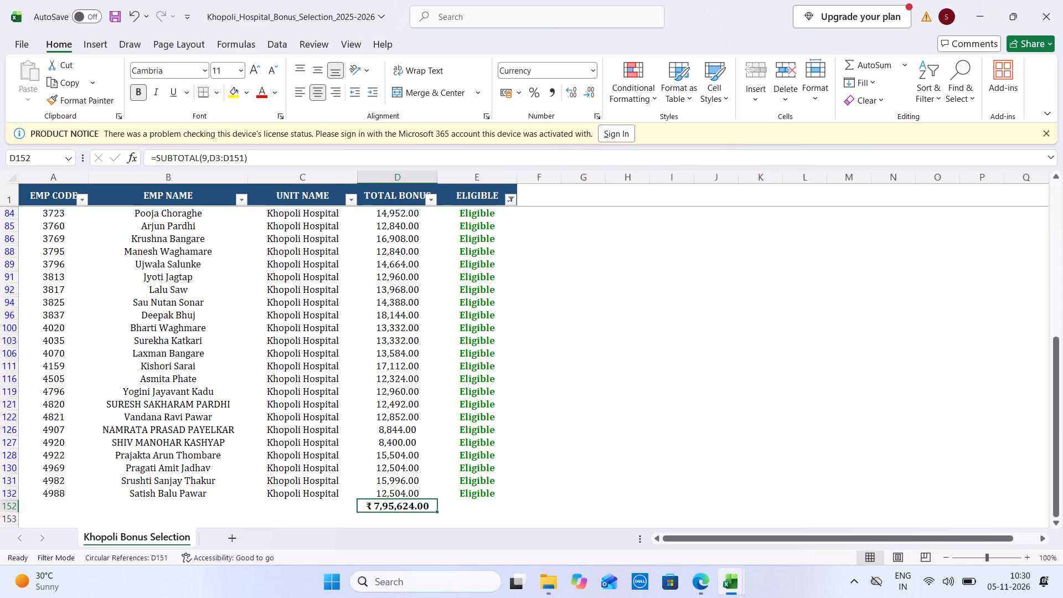
click(383, 218)
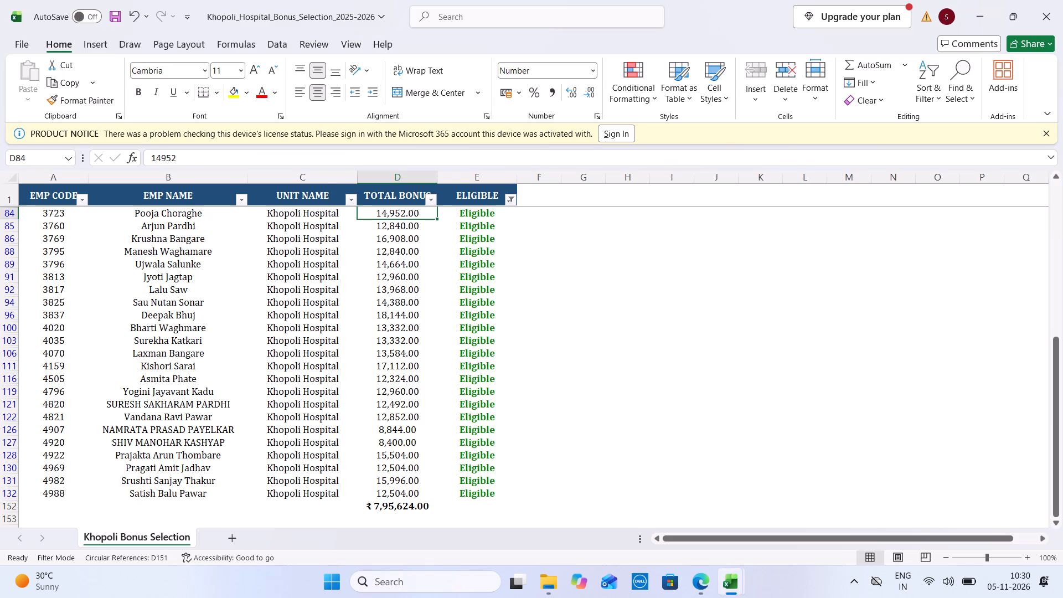
Switch to the Bonus working 2025-2026 workbook and inspect the Apr-25 basic pay and bonus formula in the first visible employee rows.
key(Left)
key(Left)
key(Right)
key(Right)
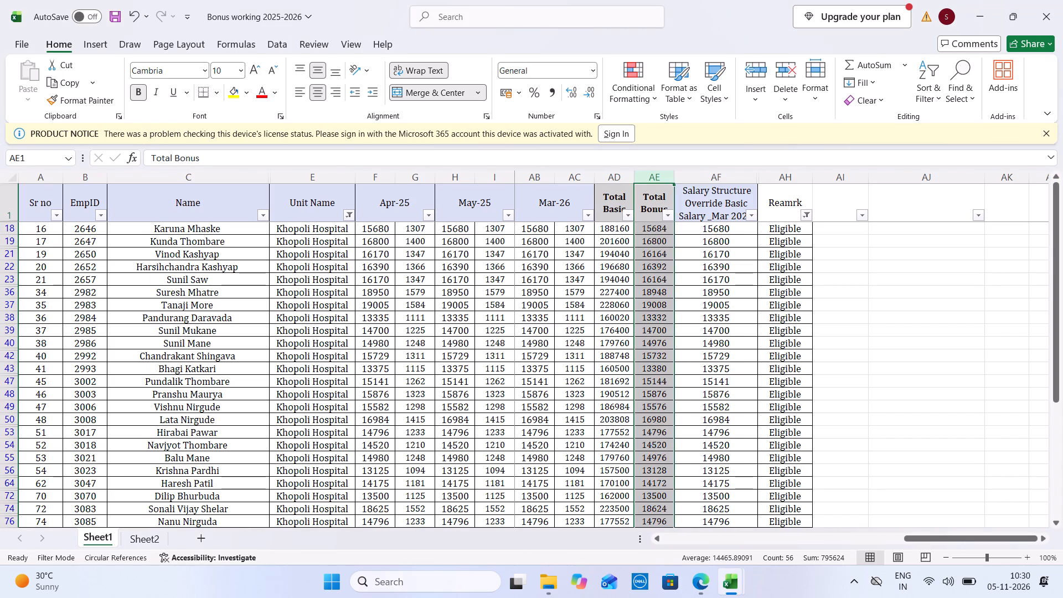
click(374, 213)
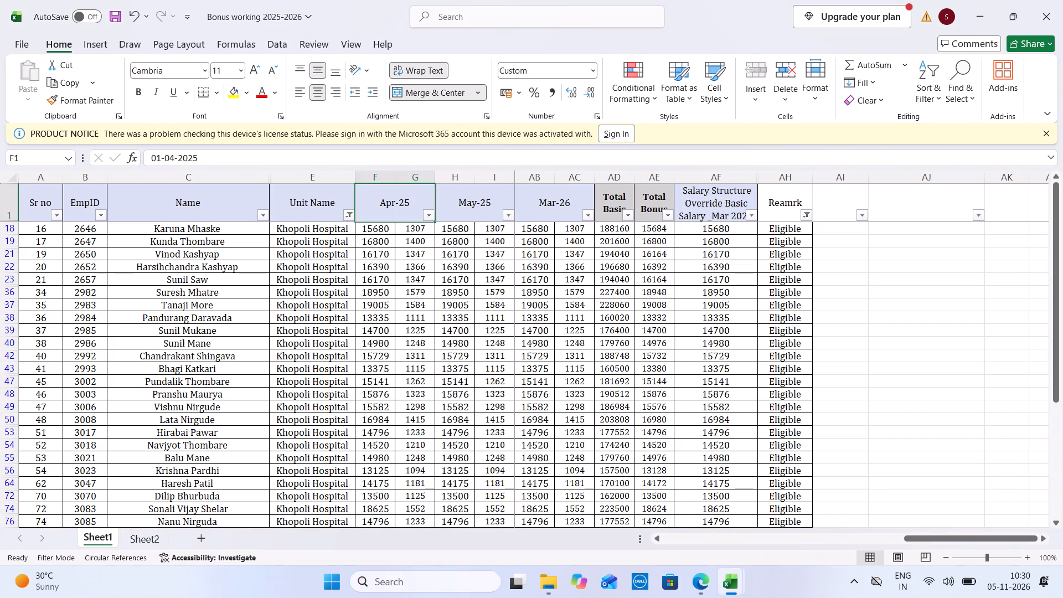
click(367, 235)
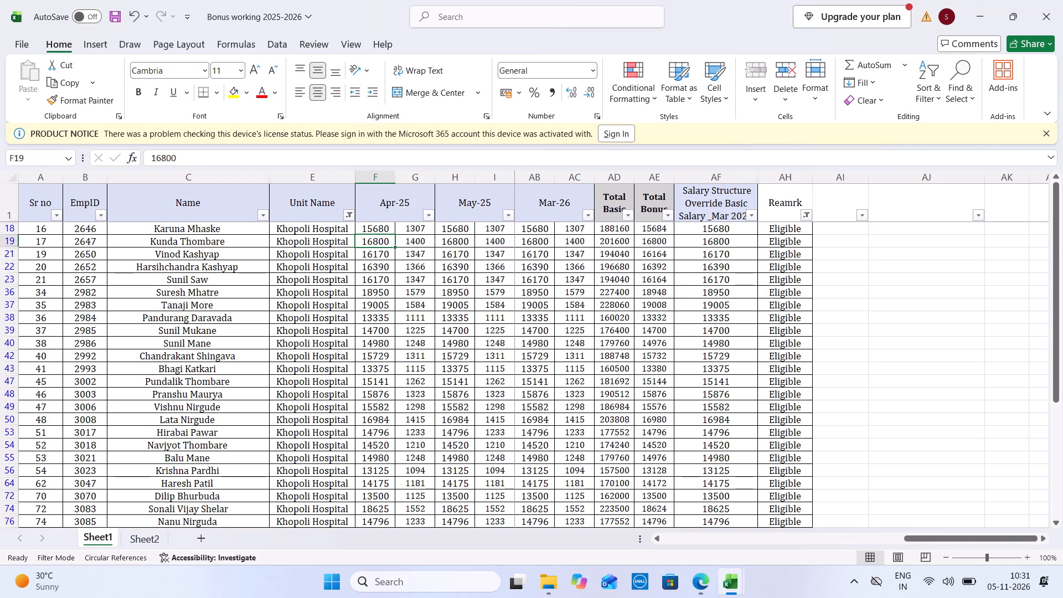
click(412, 229)
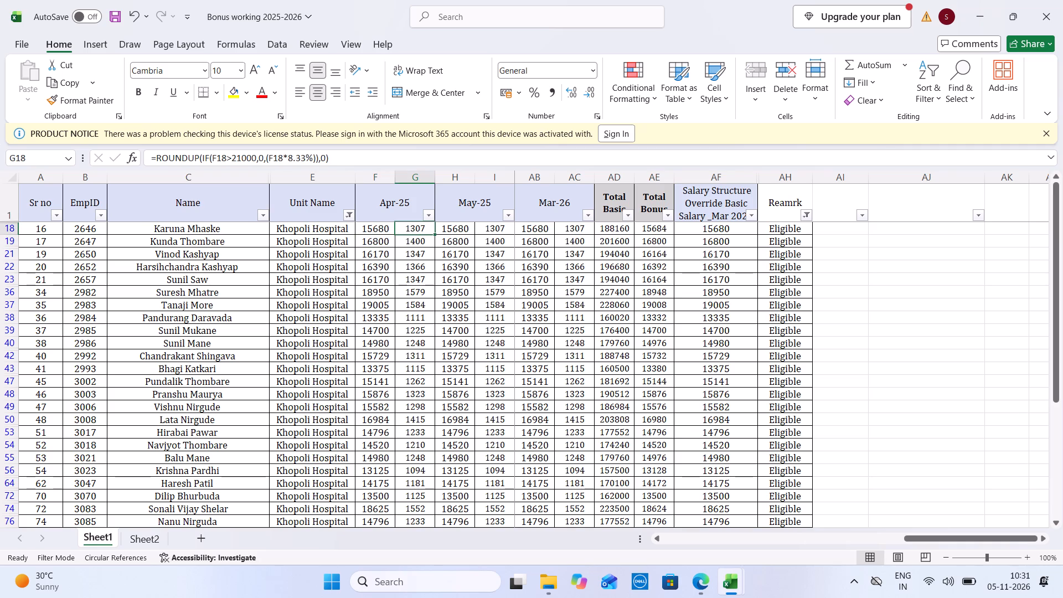
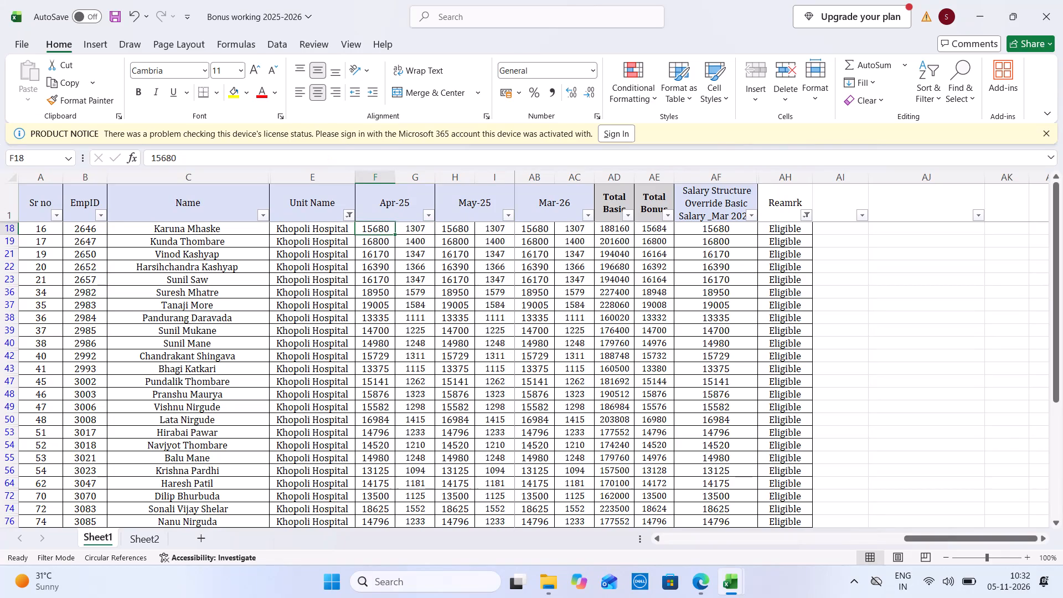
Examine the first visible employee's monthly basic pay and bonus values from May-25 through Mar-26, plus the totals and remark columns.
click(486, 231)
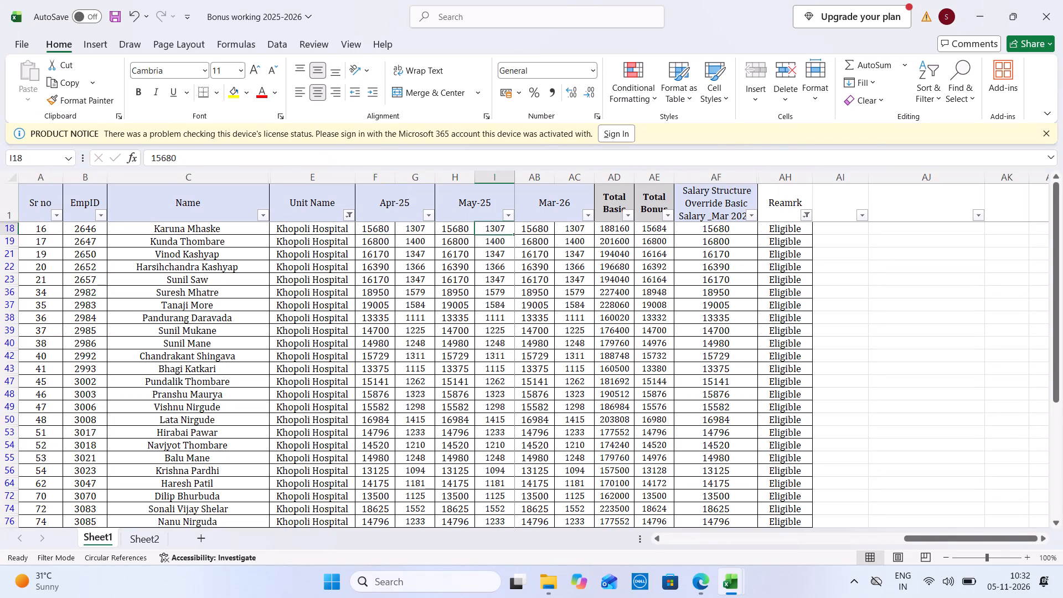
key(Right)
key(Right)
key(Right)
key(Right)
key(Right)
key(Right)
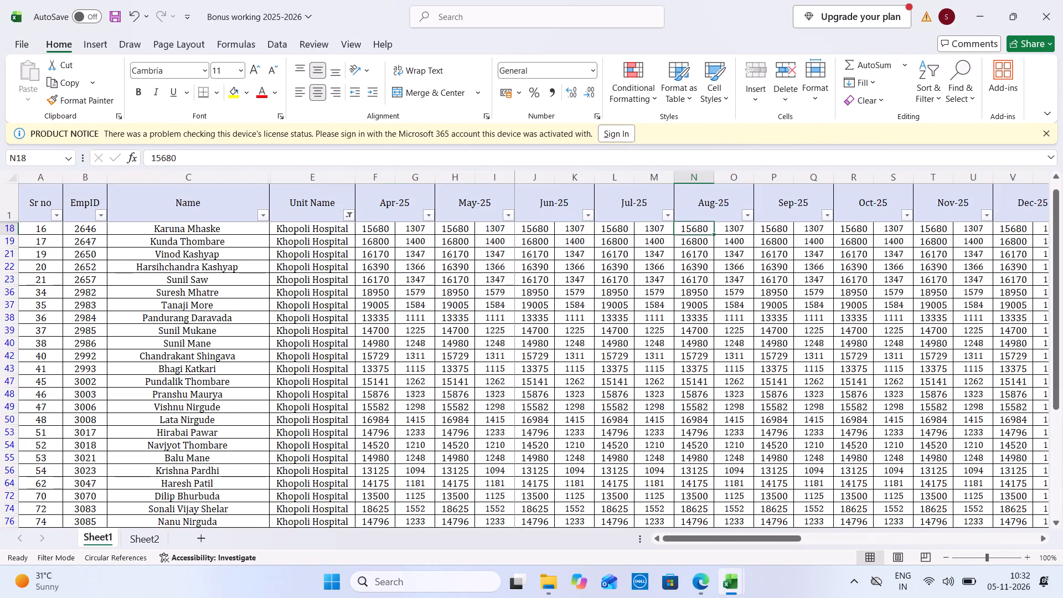
key(Right)
key(Right)
key(Right)
key(Right)
key(Right)
key(Right)
key(Right)
key(Right)
key(Right)
key(Right)
key(Right)
key(Right)
key(Right)
key(Right)
key(Right)
key(Right)
key(Right)
key(Right)
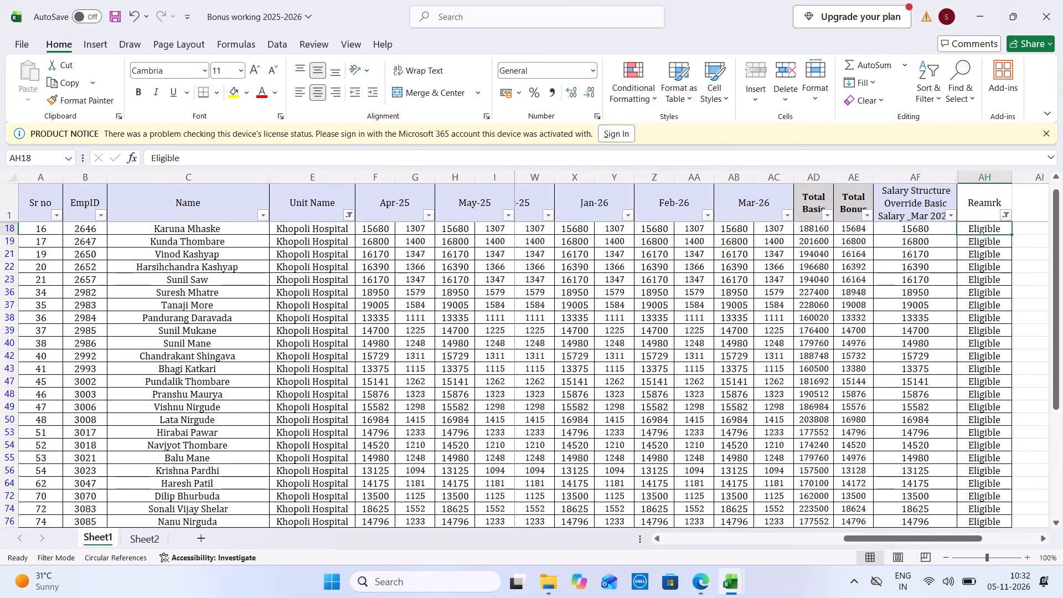
key(Left)
key(Left)
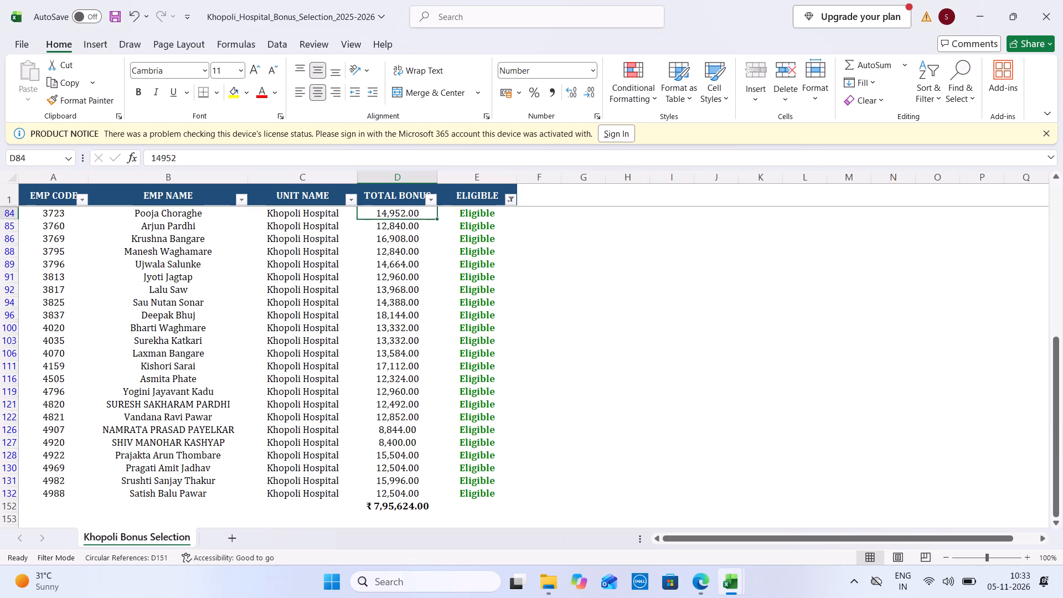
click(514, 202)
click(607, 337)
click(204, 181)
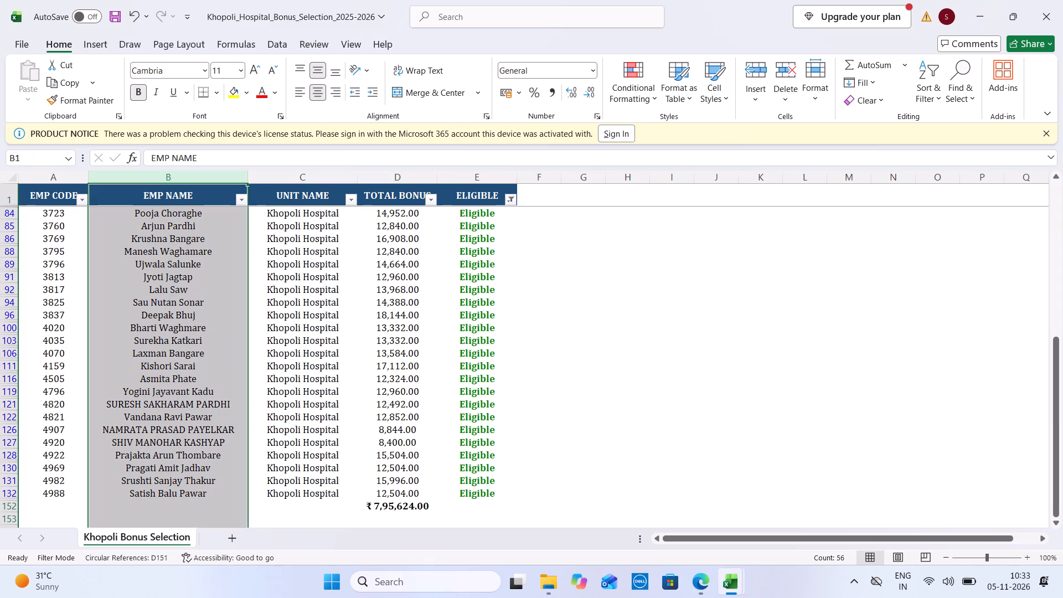
In the Khopoli Hospital bonus selection workbook, copy the filtered eligible employee table from the header through the total row.
drag(483, 501, 0, 235)
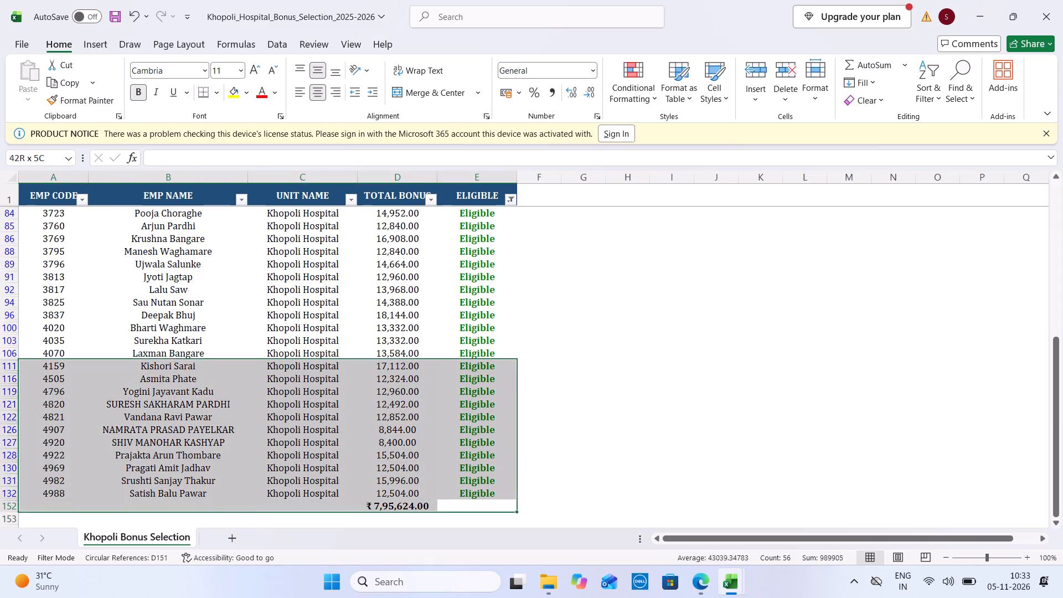
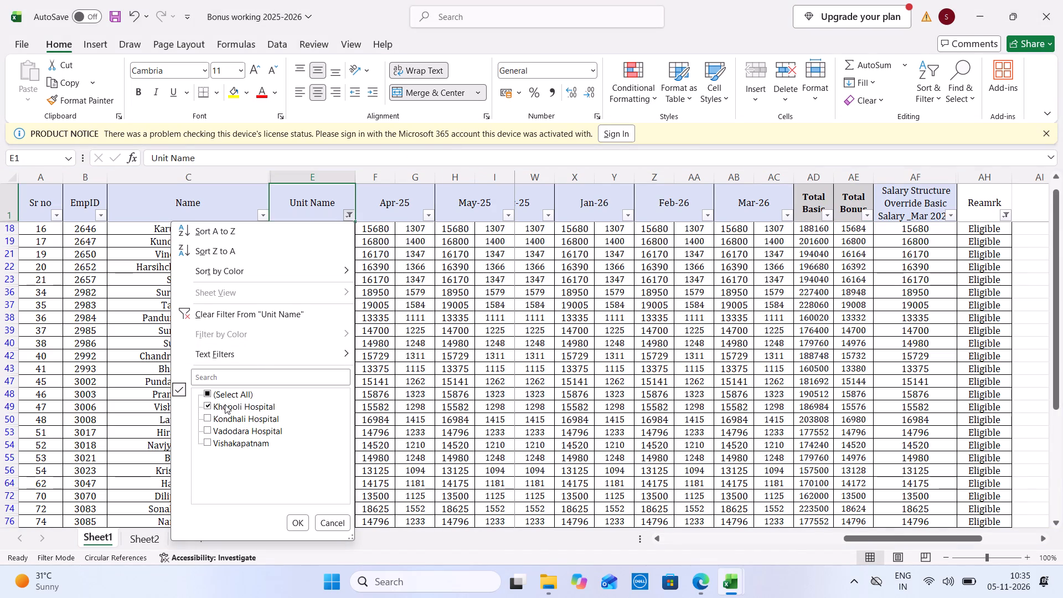
click(225, 404)
click(216, 423)
click(228, 444)
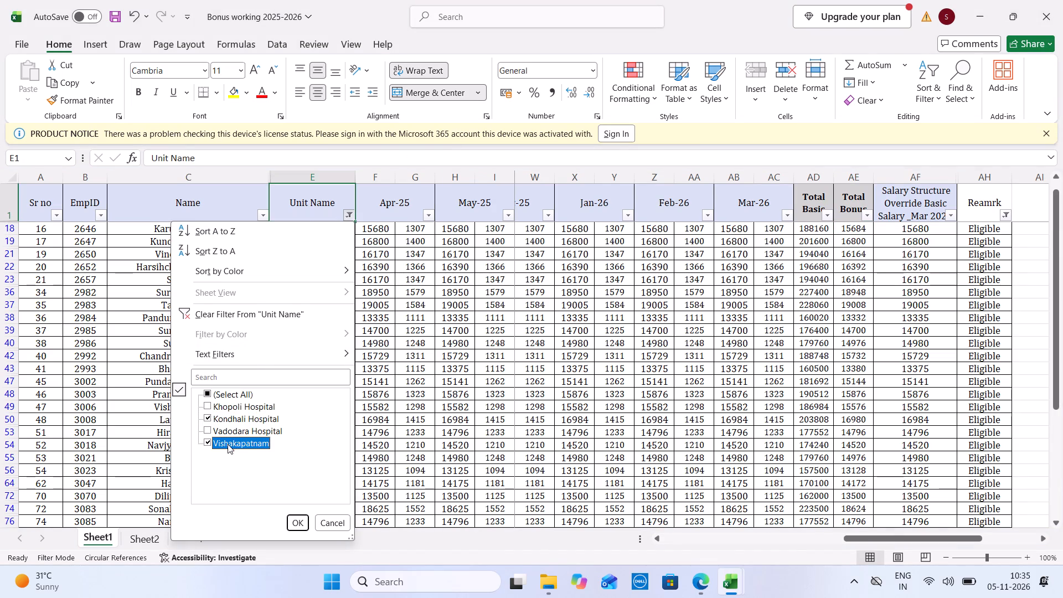
click(228, 446)
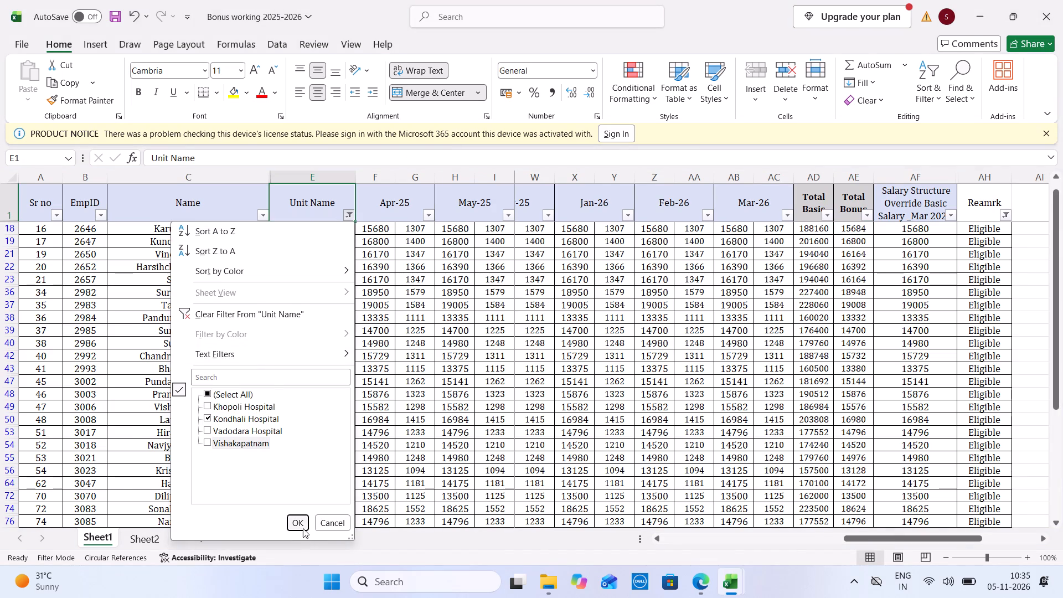
click(303, 528)
Examine the eligible Kondhali Hospital employees to the end of the list and select the Name column to check their count.
click(211, 300)
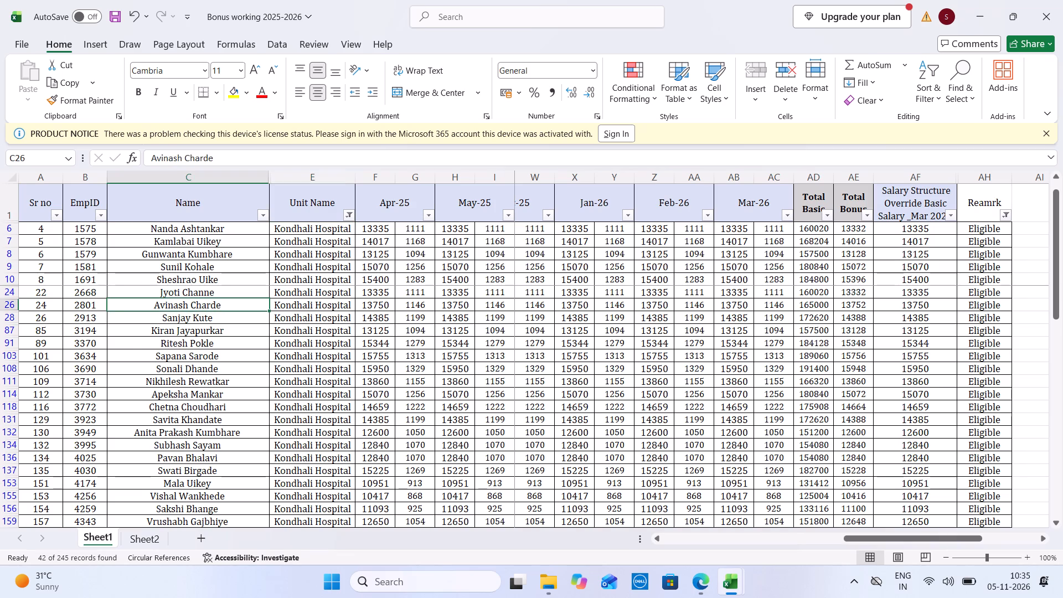
key(Down)
key(Down)
key(Down)
key(Down)
key(Down)
key(Down)
key(Down)
key(Down)
key(Down)
key(Down)
key(Down)
key(Down)
key(Down)
key(Down)
key(Down)
key(Down)
key(Down)
key(Down)
key(Down)
key(Down)
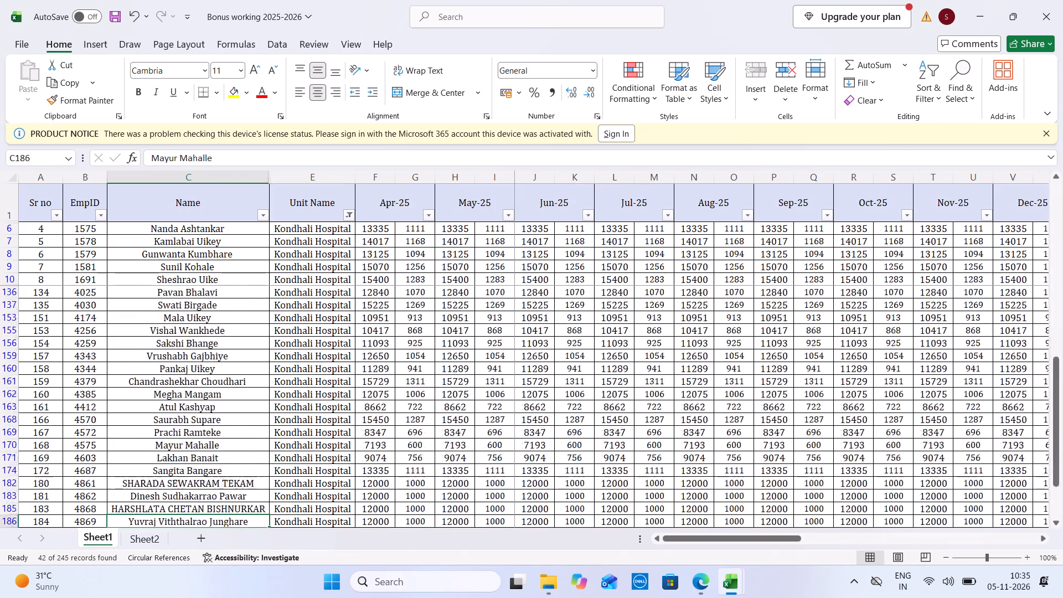
click(212, 179)
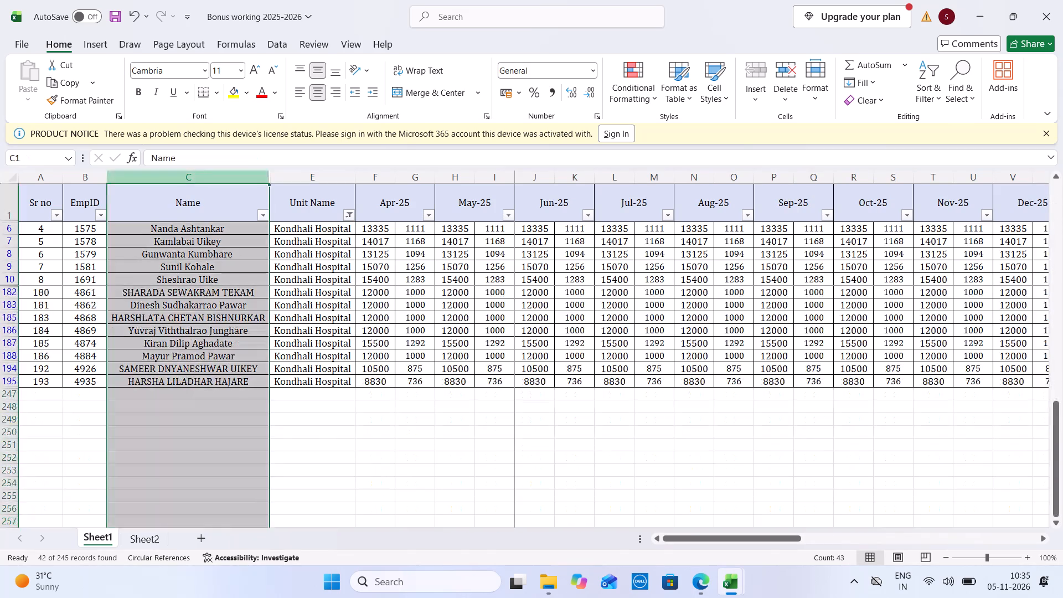
Select all Total Bonus values of the eligible Kondhali Hospital employees to check their sum and count.
key(Right)
key(Right)
key(Right)
key(Right)
key(Right)
key(Right)
key(Right)
key(Right)
key(Right)
key(Right)
key(Right)
key(Right)
key(Right)
key(Right)
key(Right)
key(Right)
key(Right)
key(Right)
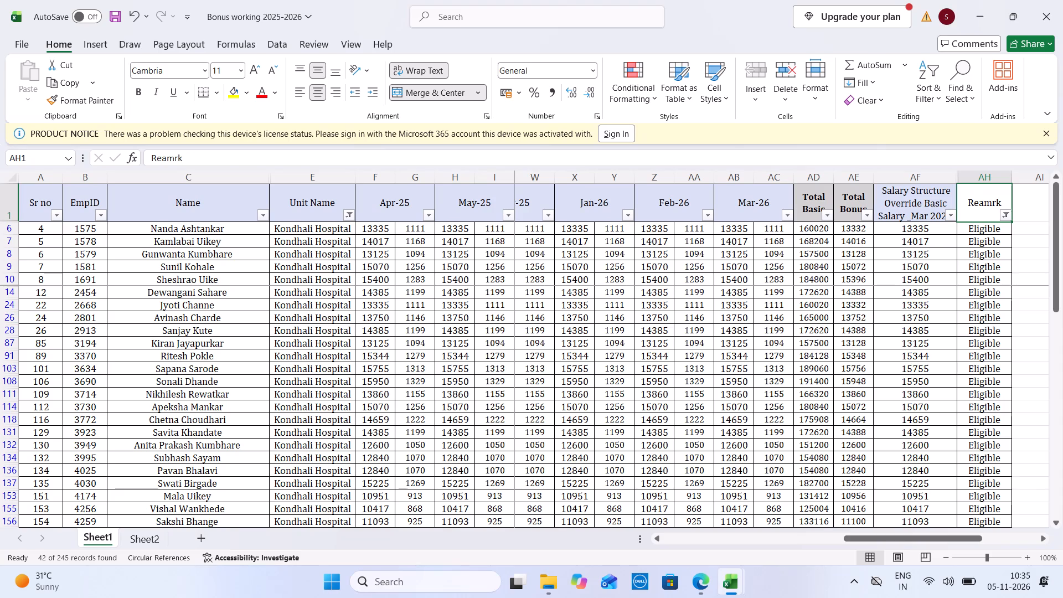
drag(860, 223, 865, 497)
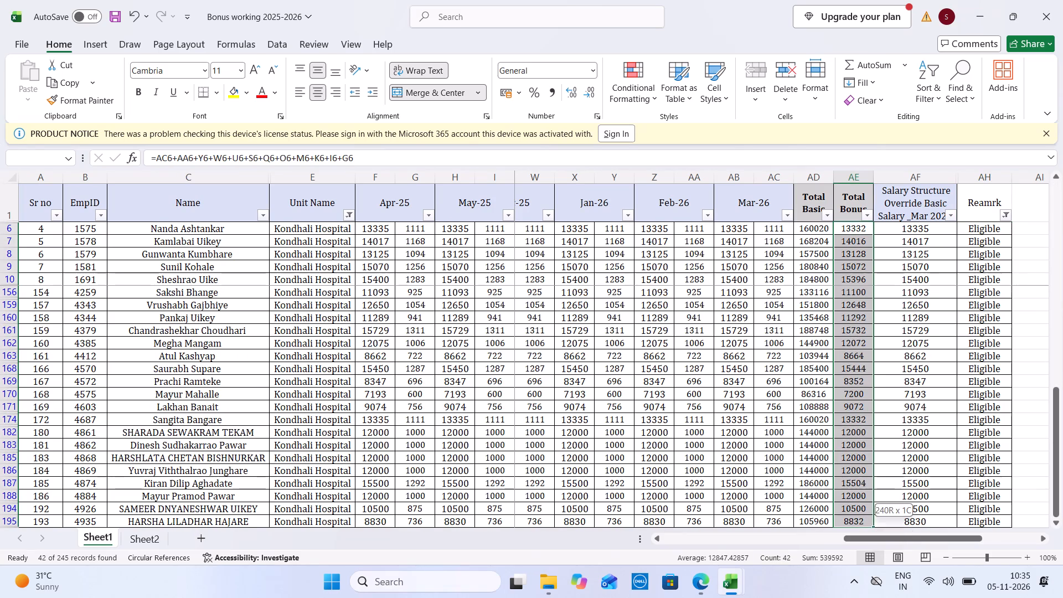
drag(865, 497, 850, 530)
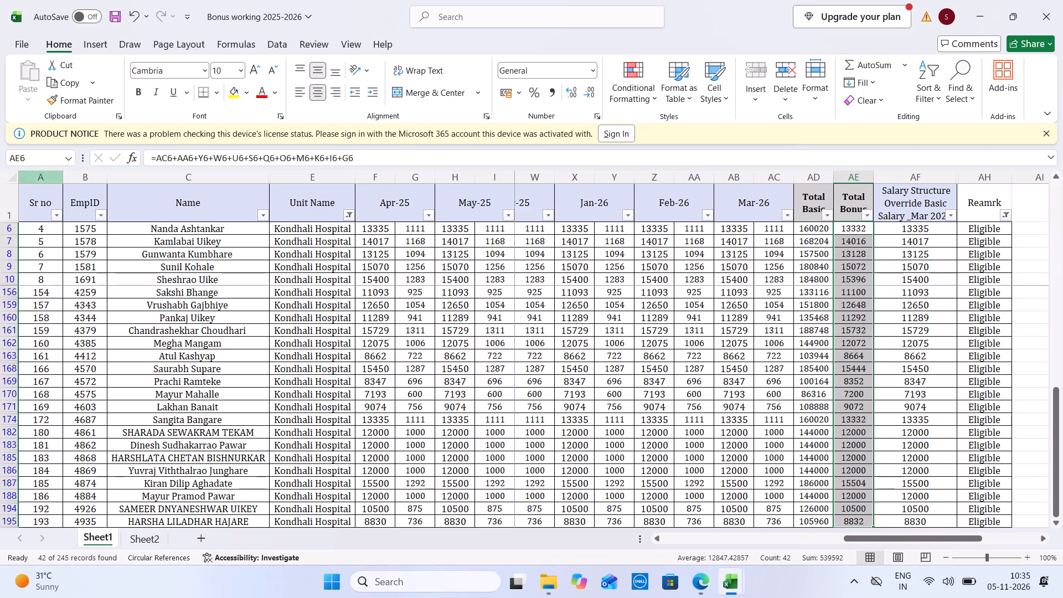
Change the Unit Name filter to show only Vadodara Hospital.
click(350, 215)
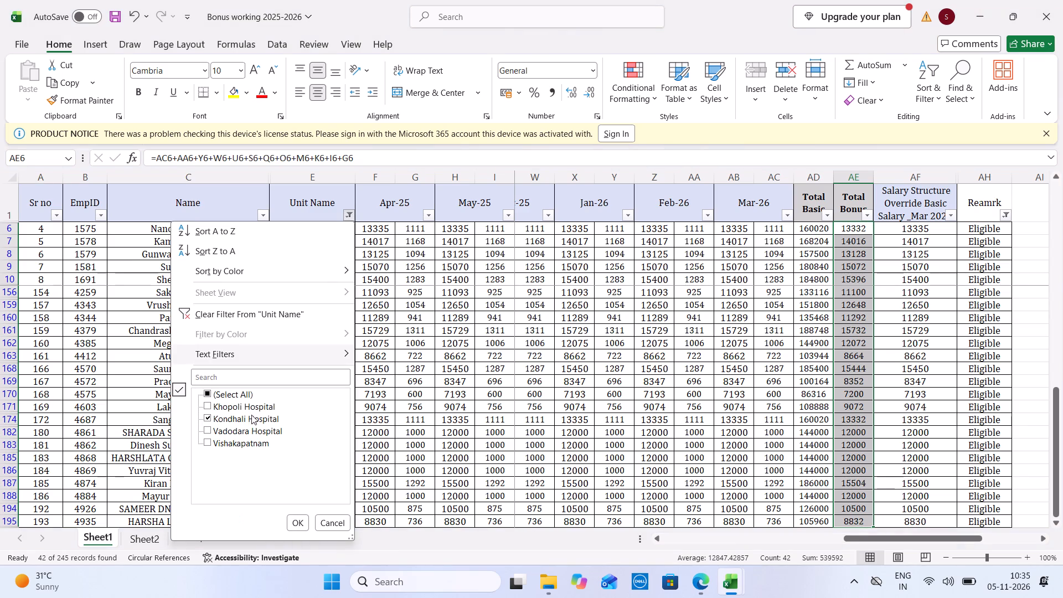
click(240, 414)
click(223, 425)
click(287, 517)
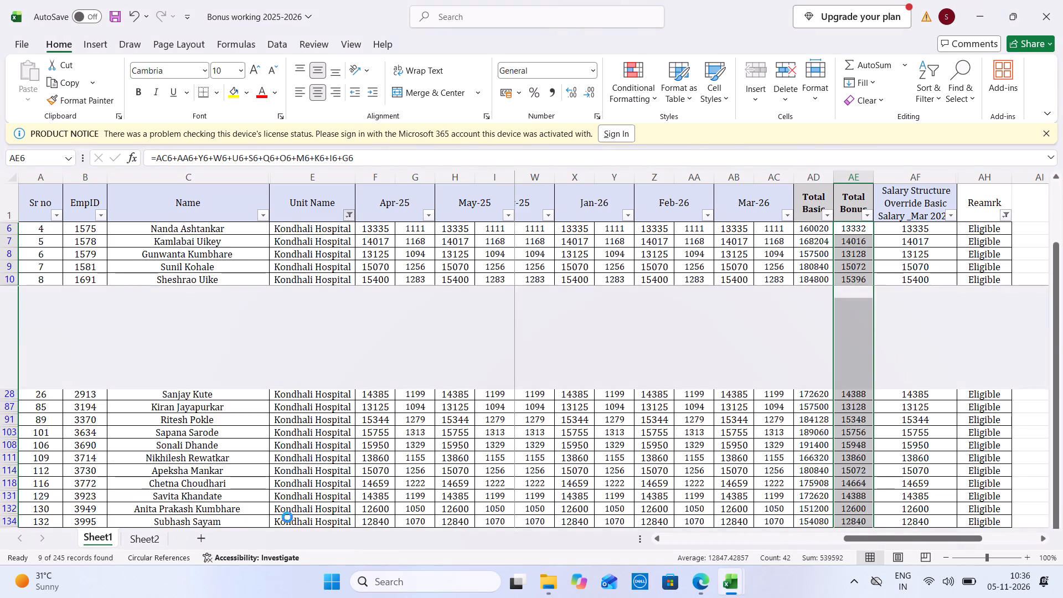
Select all Total Bonus values of the eligible Vadodara Hospital employees to check their sum and count.
drag(176, 202, 184, 328)
drag(848, 231, 848, 252)
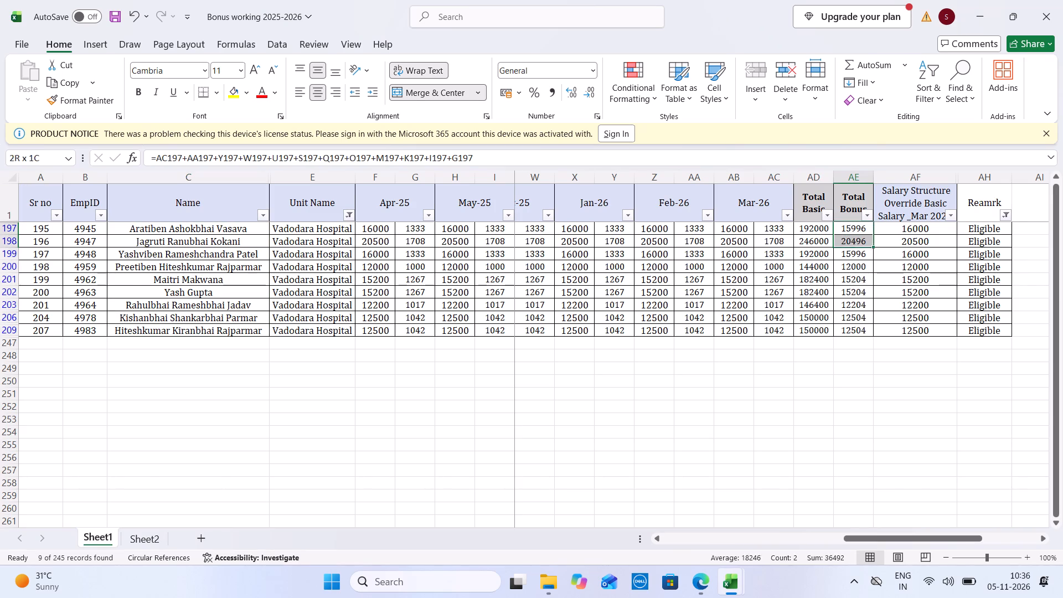
drag(848, 252, 848, 324)
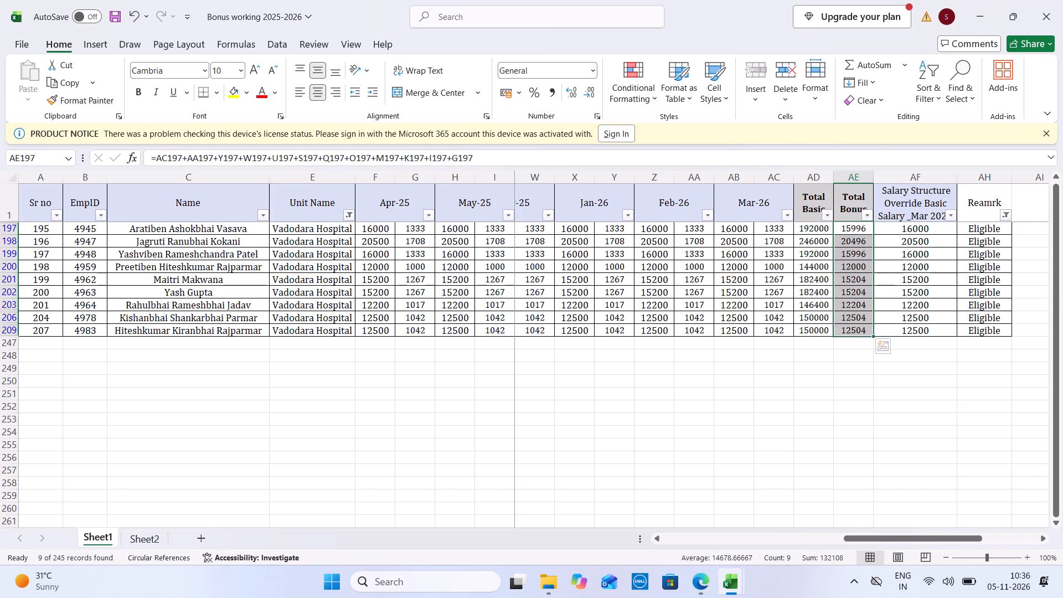
click(154, 264)
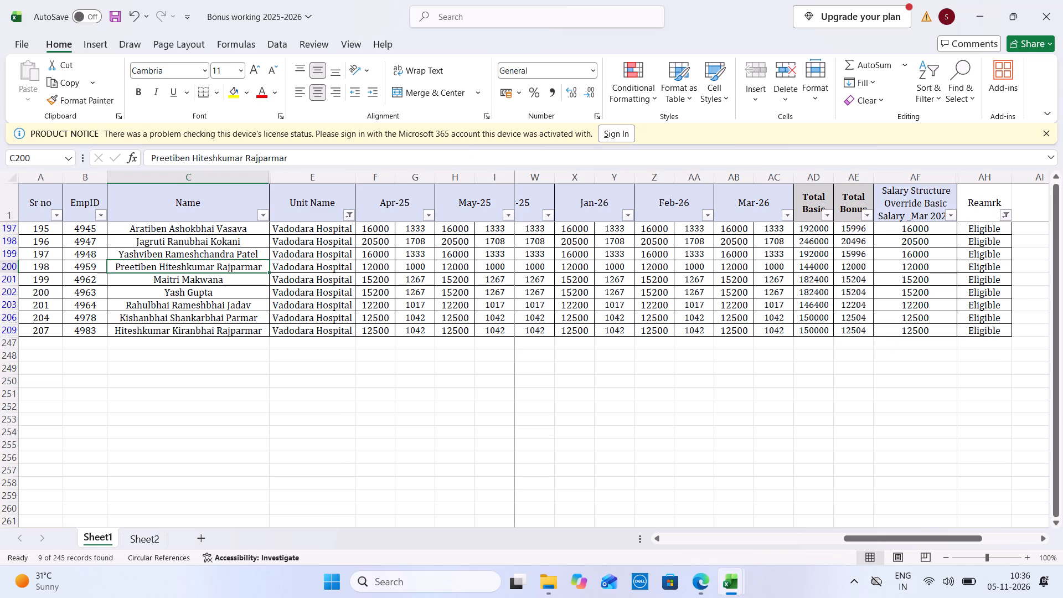
drag(850, 230, 857, 328)
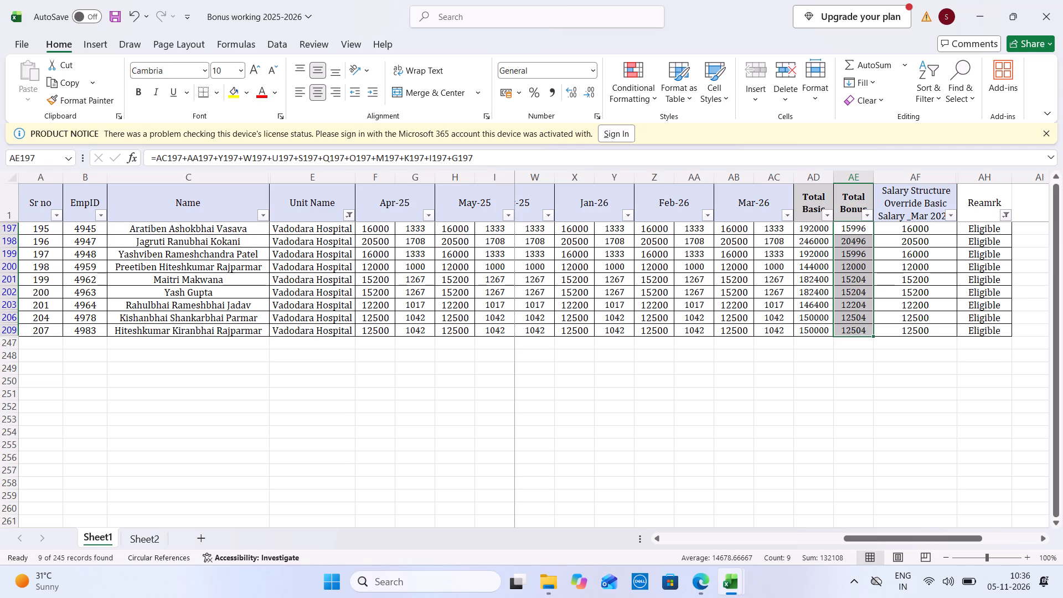
click(695, 400)
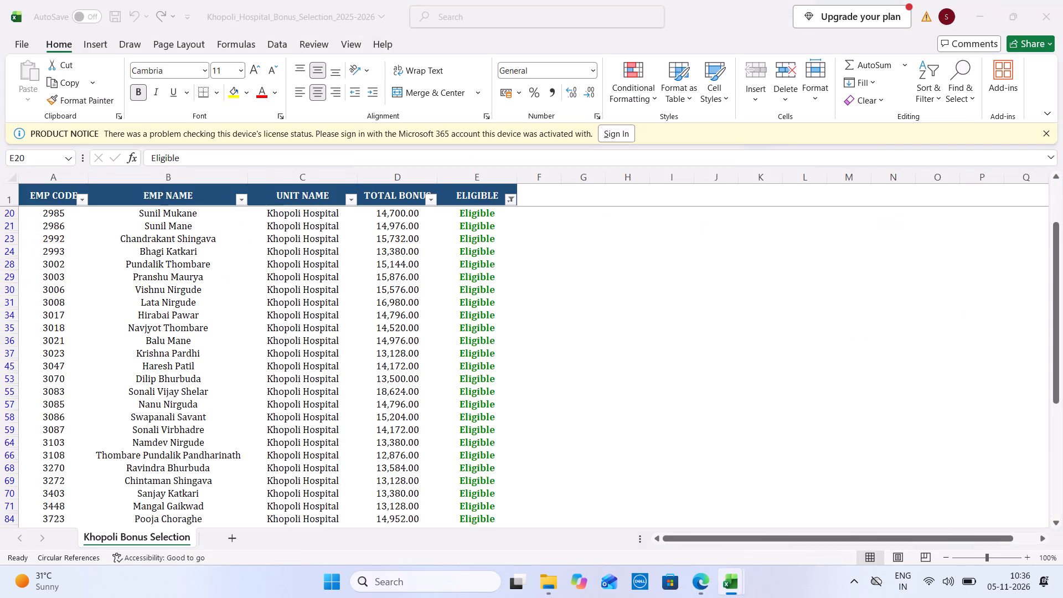
click(406, 218)
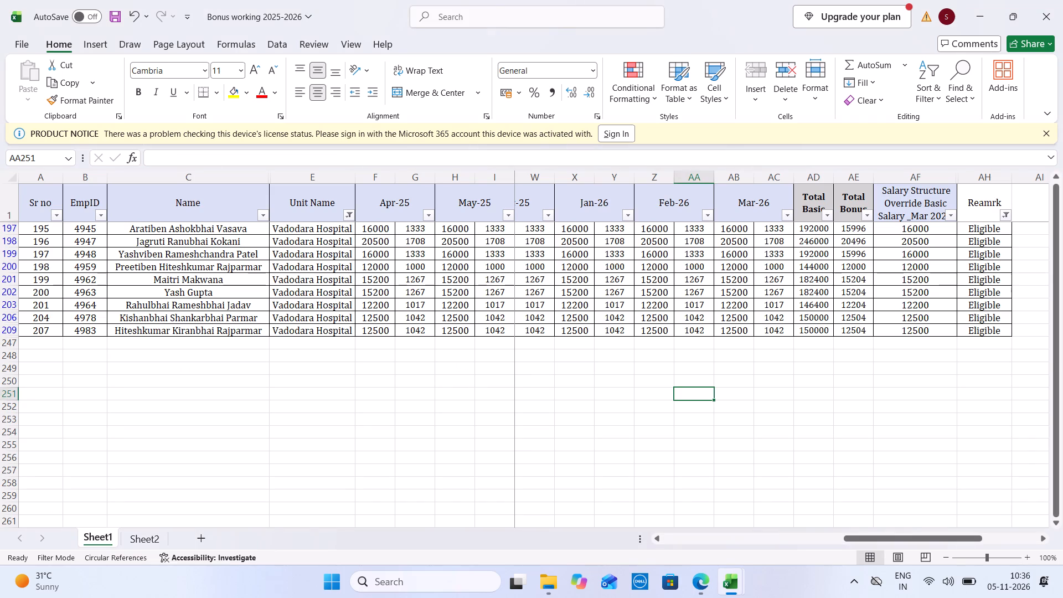
Turn off the filters in Sheet1 of the bonus working workbook.
click(924, 86)
click(964, 182)
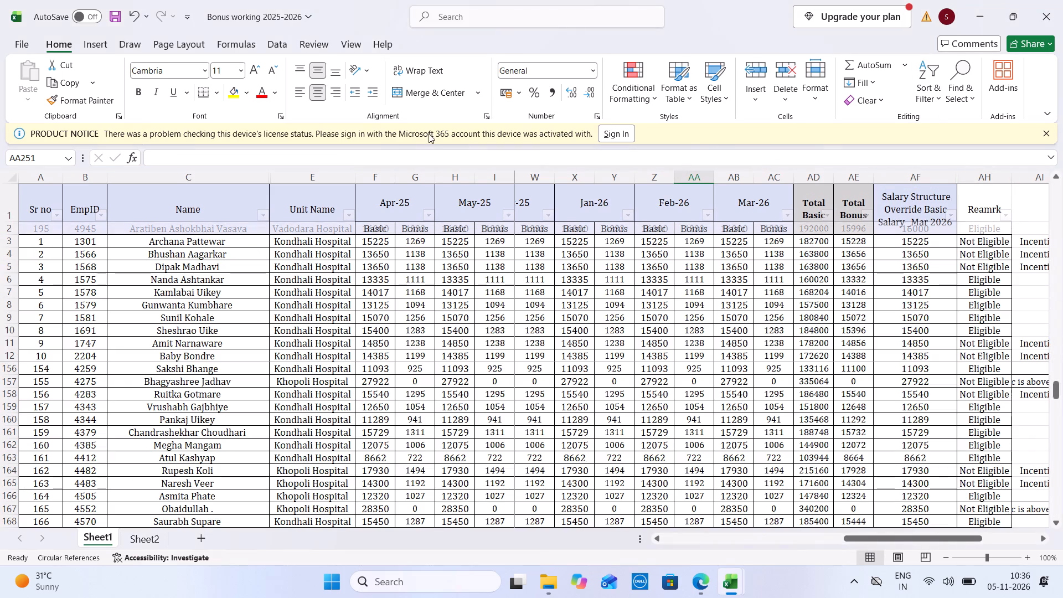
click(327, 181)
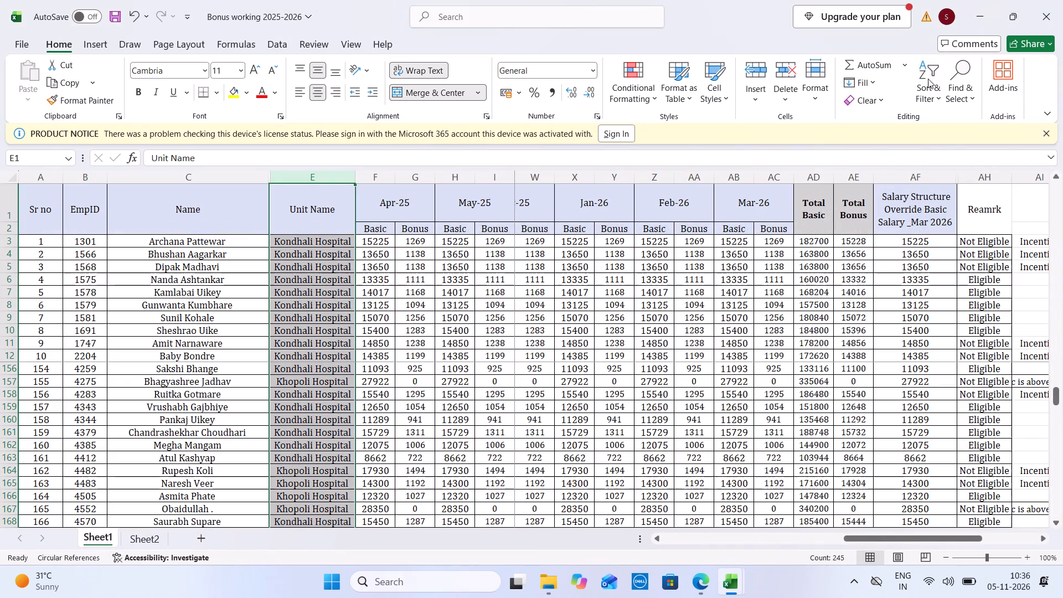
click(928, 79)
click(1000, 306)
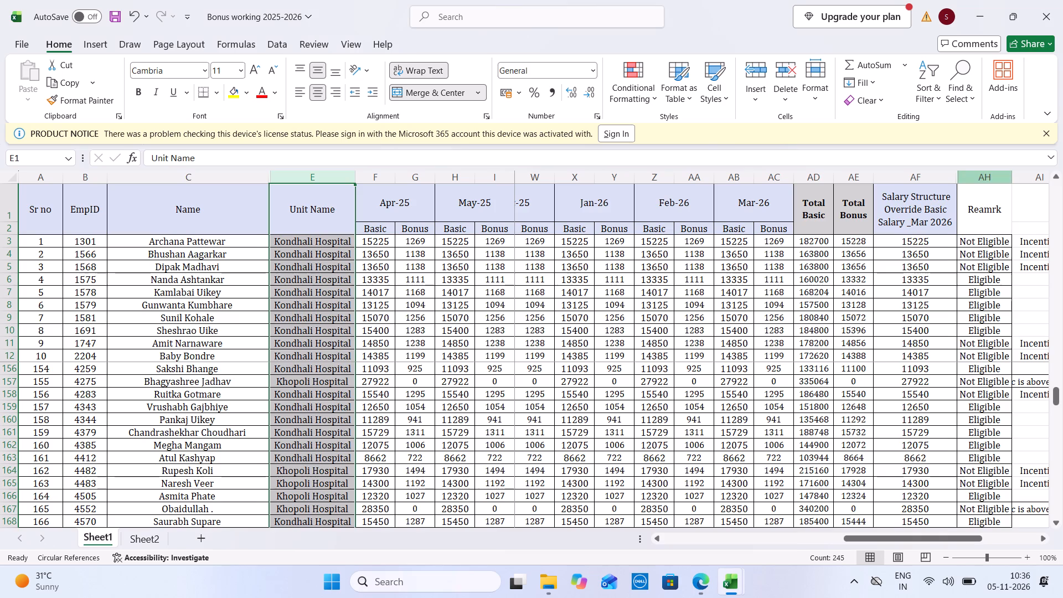
Add a filter to the Reamrk column and show only the Eligible rows.
click(969, 182)
click(918, 87)
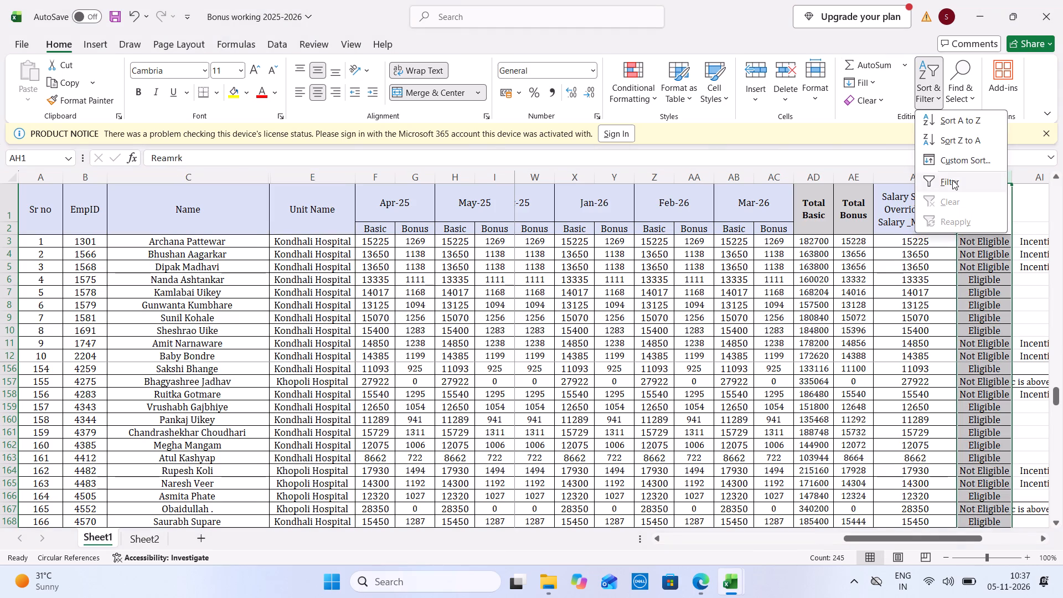
click(952, 180)
click(1002, 219)
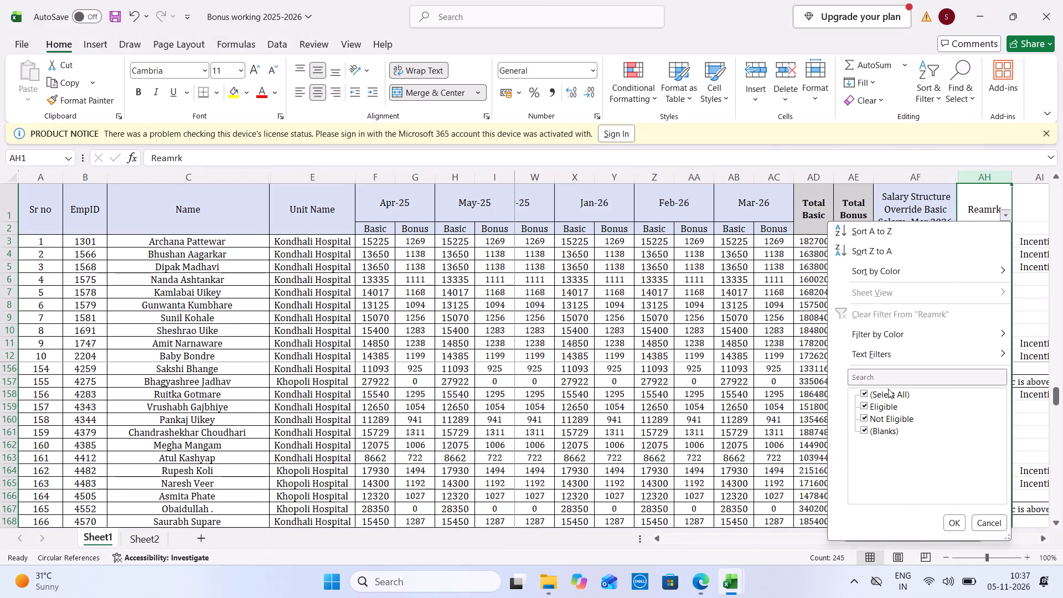
click(887, 395)
click(878, 410)
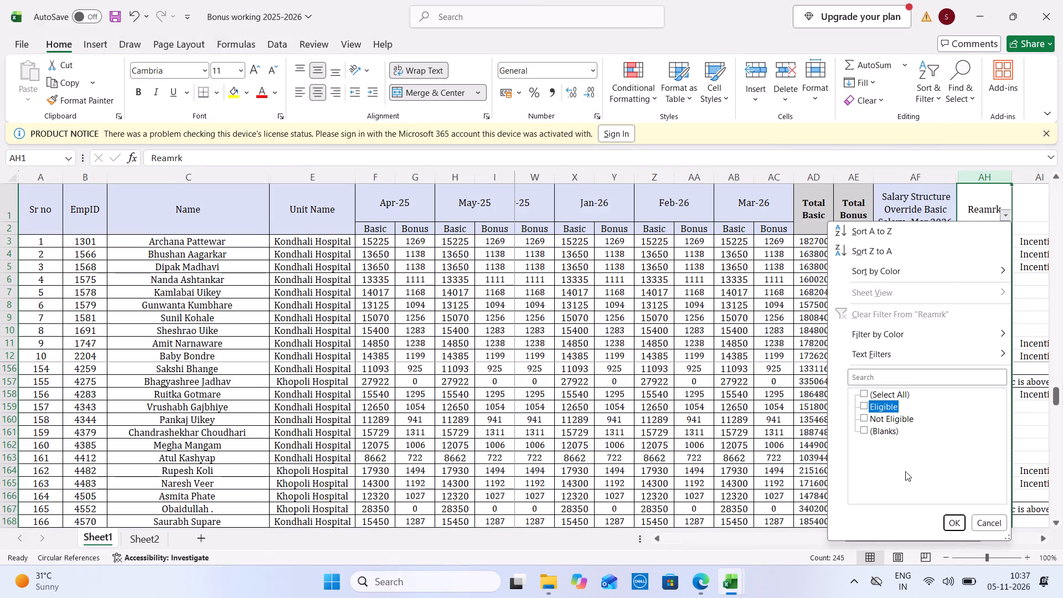
click(961, 523)
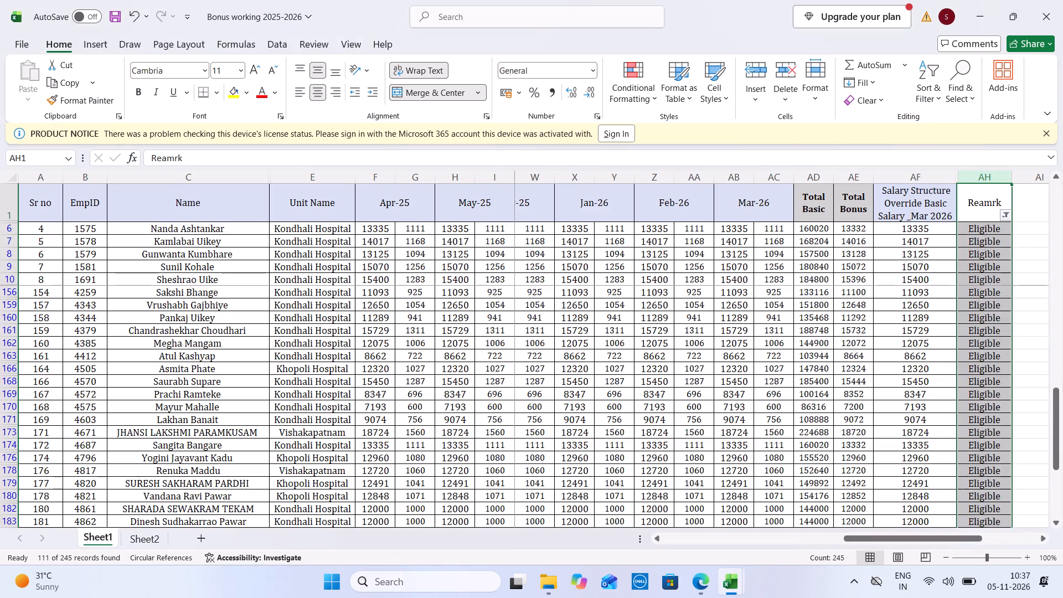
Examine the last rows of the eligible employee list across all units, down to its end.
drag(1058, 436, 1031, 535)
click(142, 495)
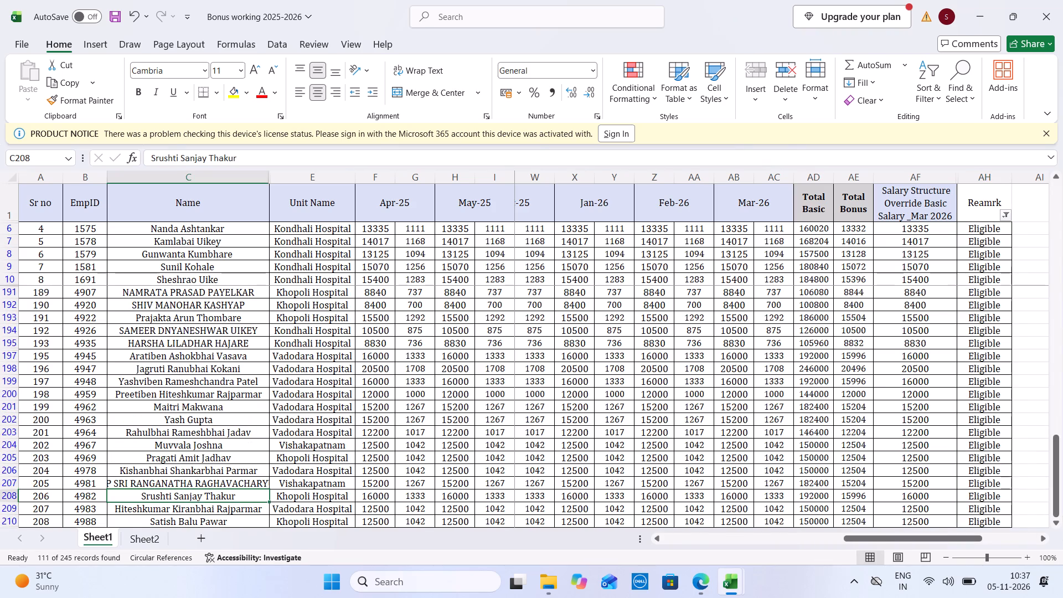
key(Down)
key(Down)
key(Down)
key(Down)
key(Down)
key(Down)
key(Down)
key(Down)
key(Down)
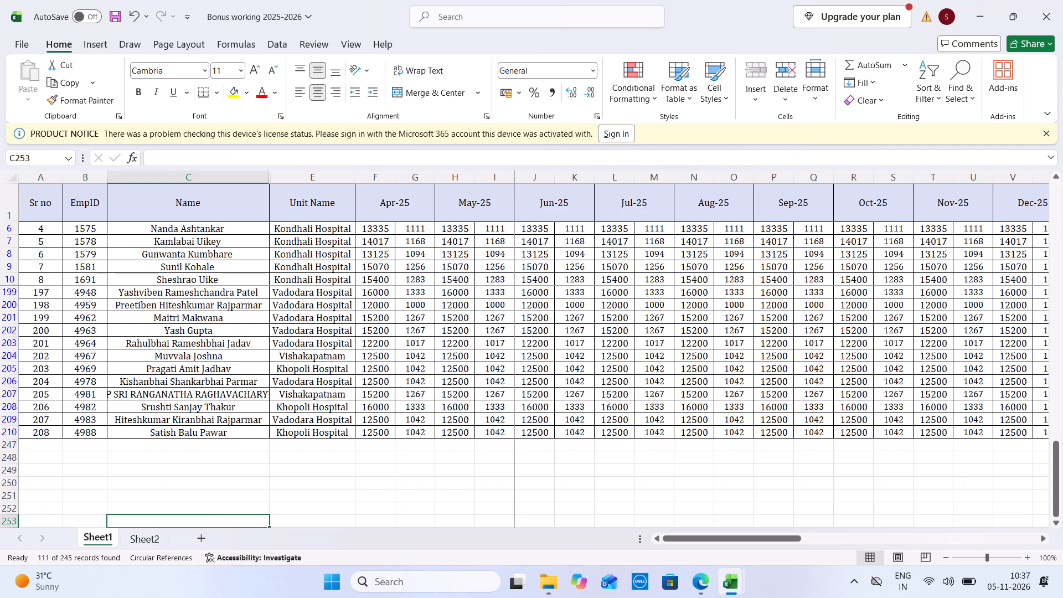
Examine the eligible employees across all units in Sheet1, going from the end of the list back up to the header row.
click(136, 413)
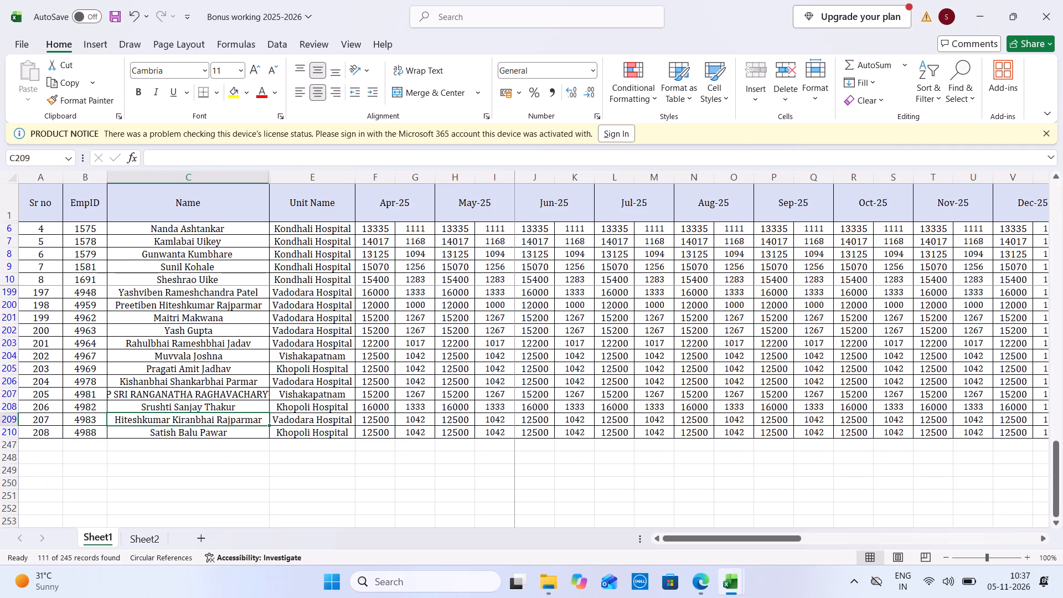
key(Down)
key(Up)
key(Up)
key(Up)
key(Up)
key(Up)
key(Up)
key(Up)
key(Up)
key(Up)
key(Up)
key(Up)
key(Up)
key(Up)
key(Up)
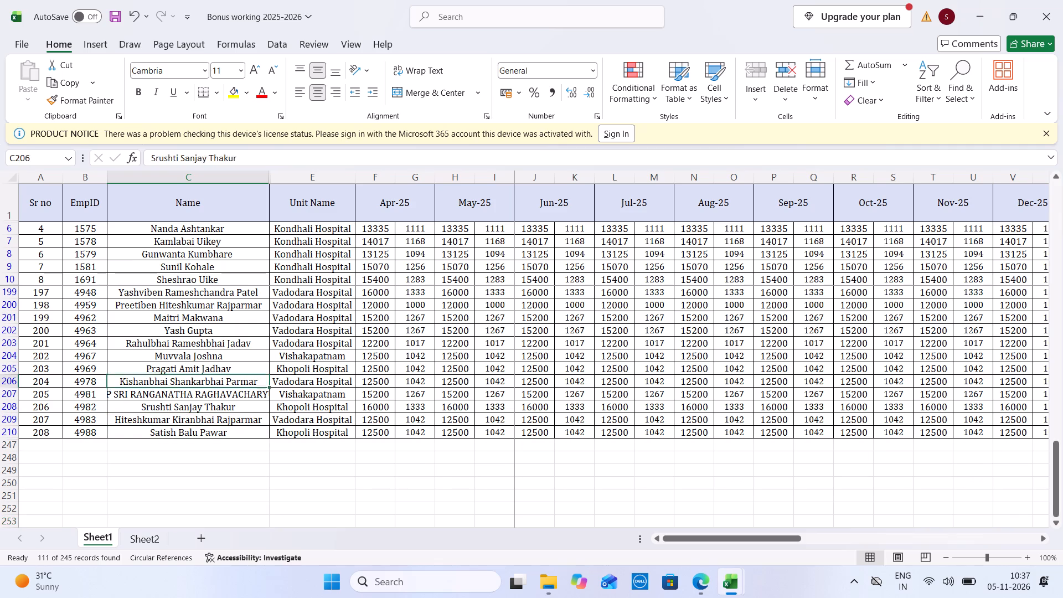
key(Up)
key(Up)
key(Up)
key(Up)
key(Up)
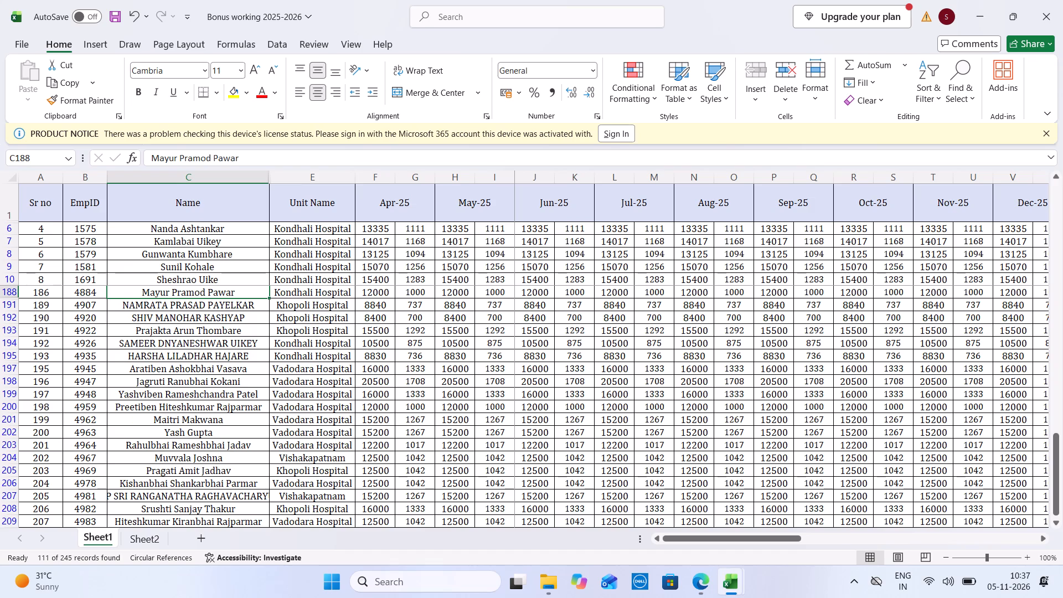
key(Up)
key(Up)
key(Up)
key(Up)
key(Up)
key(Up)
key(Up)
key(Up)
key(Up)
key(Up)
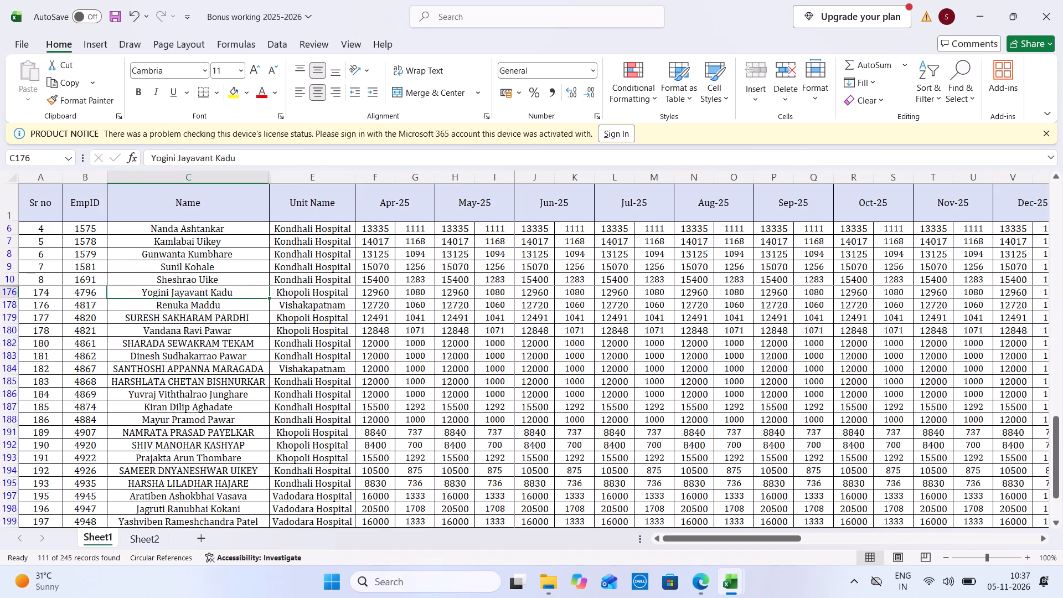
key(Up)
key(Up)
key(Up)
key(Up)
key(Up)
key(Up)
key(Up)
key(Up)
key(Up)
key(Up)
key(Up)
key(Up)
key(Up)
key(Up)
key(Up)
key(Up)
key(Up)
key(Up)
key(Up)
key(Up)
key(Up)
key(Up)
key(Up)
key(Up)
key(Up)
key(Up)
key(Up)
key(Up)
key(Up)
key(Up)
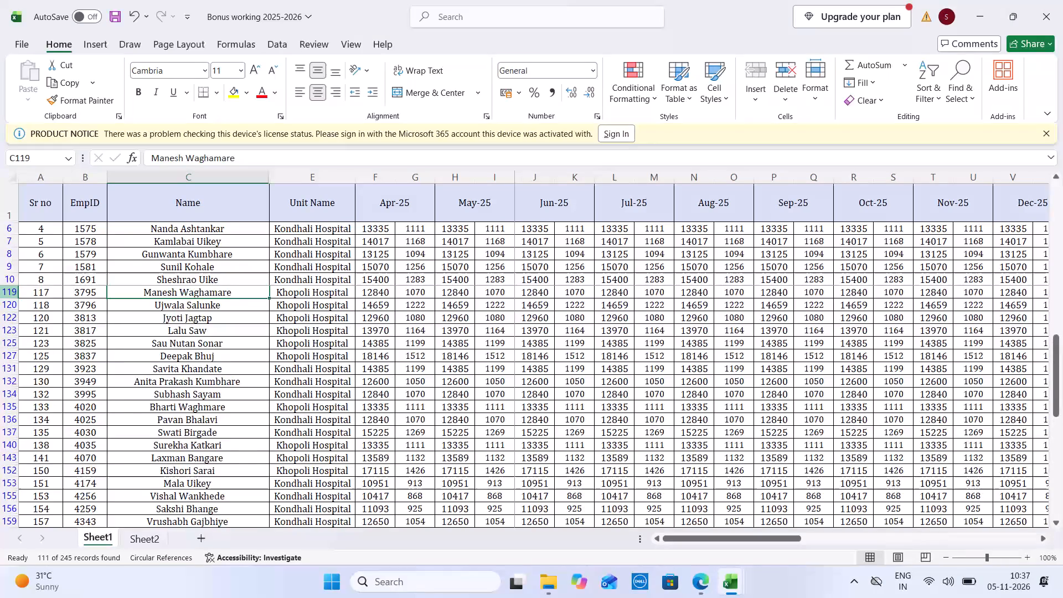
key(Up)
key(Up)
key(Up)
key(Up)
key(Up)
key(Up)
key(Up)
key(Up)
key(Up)
key(Up)
key(Up)
key(Up)
key(Up)
key(Up)
key(Up)
key(Up)
key(Up)
key(Up)
key(Up)
key(Up)
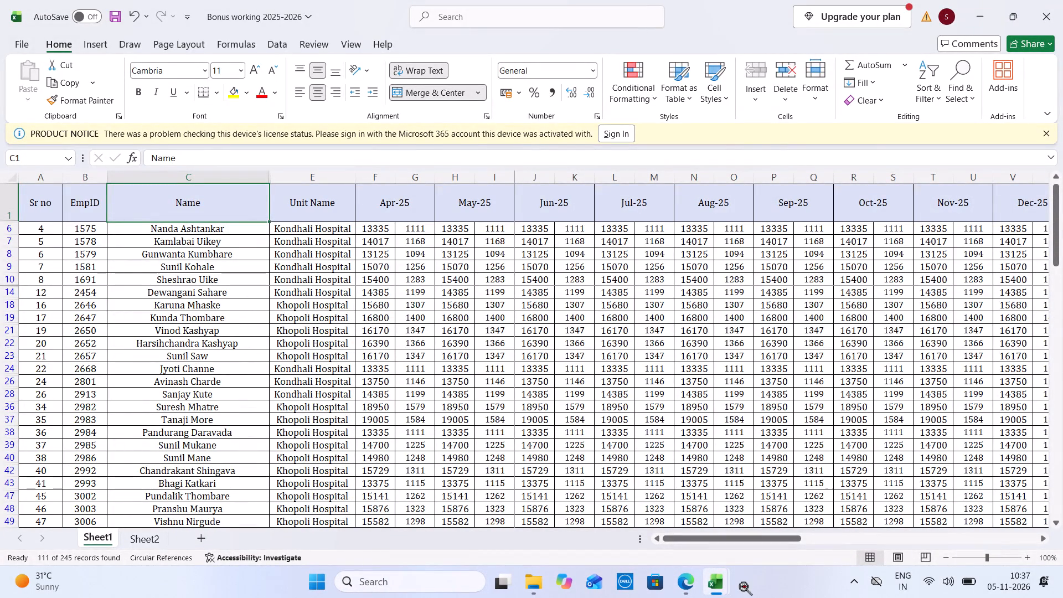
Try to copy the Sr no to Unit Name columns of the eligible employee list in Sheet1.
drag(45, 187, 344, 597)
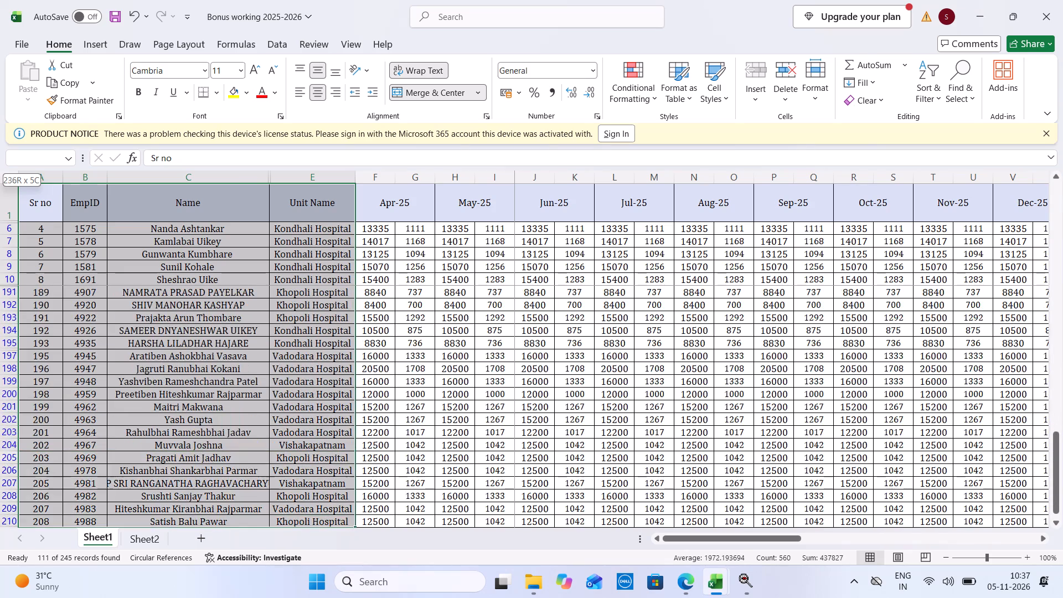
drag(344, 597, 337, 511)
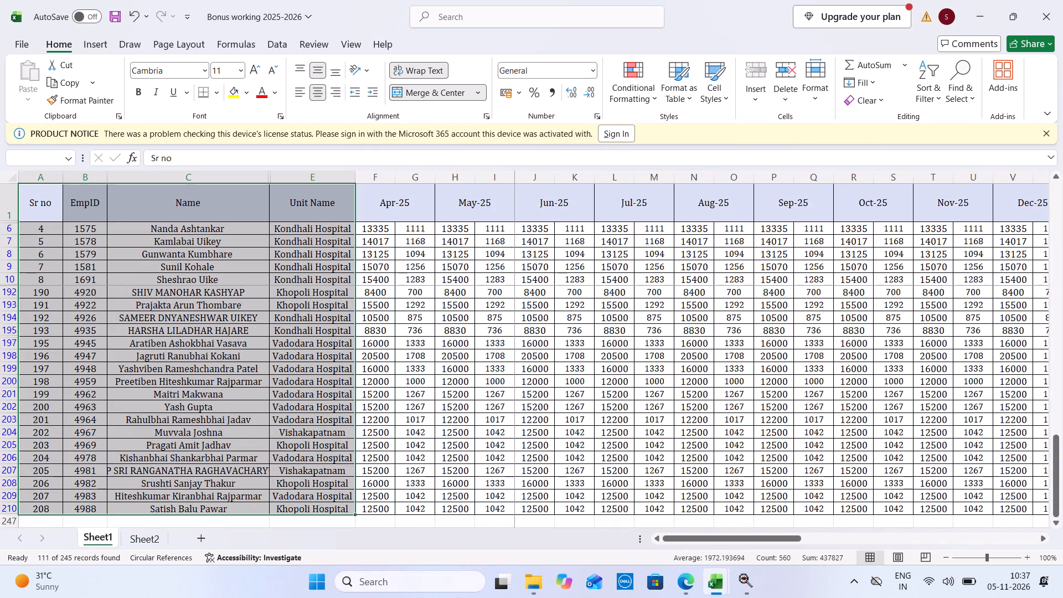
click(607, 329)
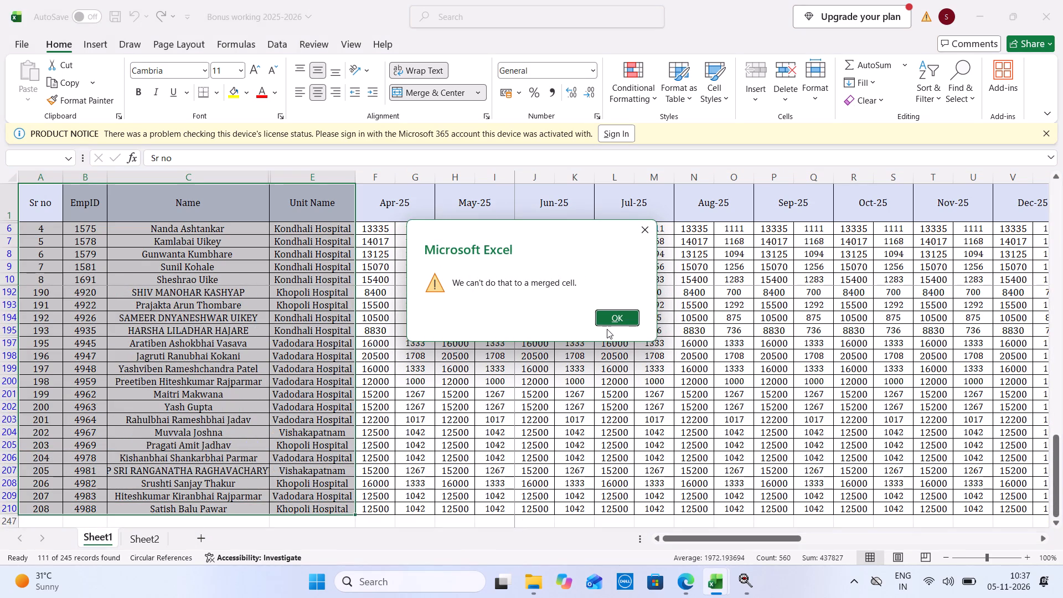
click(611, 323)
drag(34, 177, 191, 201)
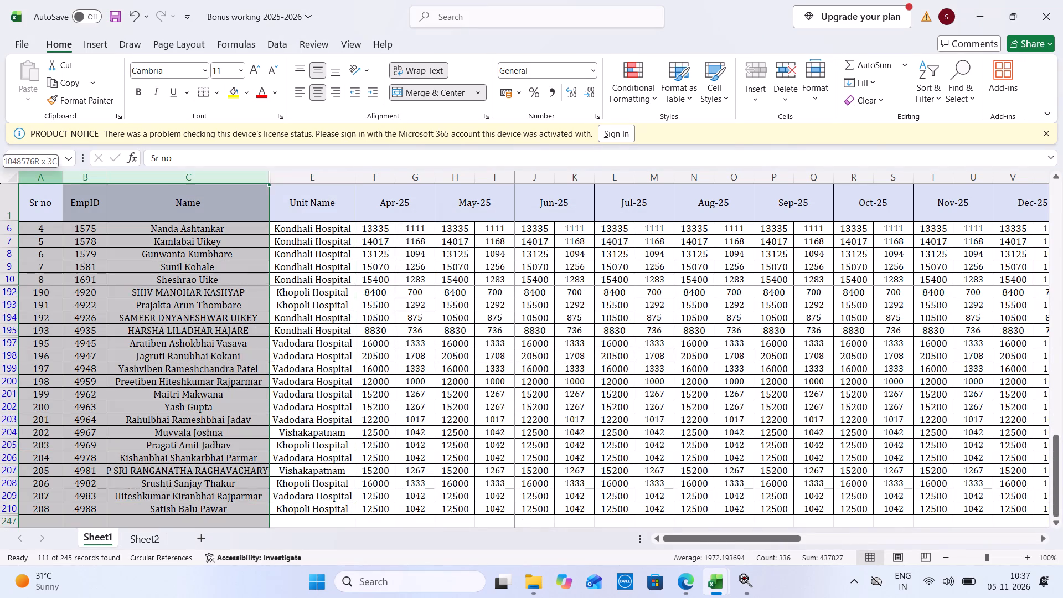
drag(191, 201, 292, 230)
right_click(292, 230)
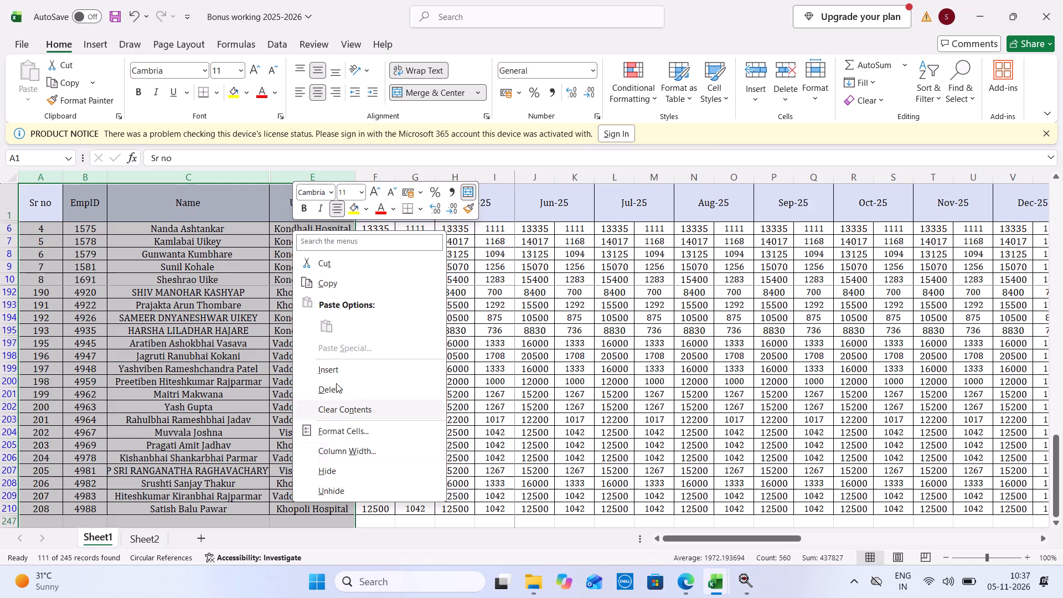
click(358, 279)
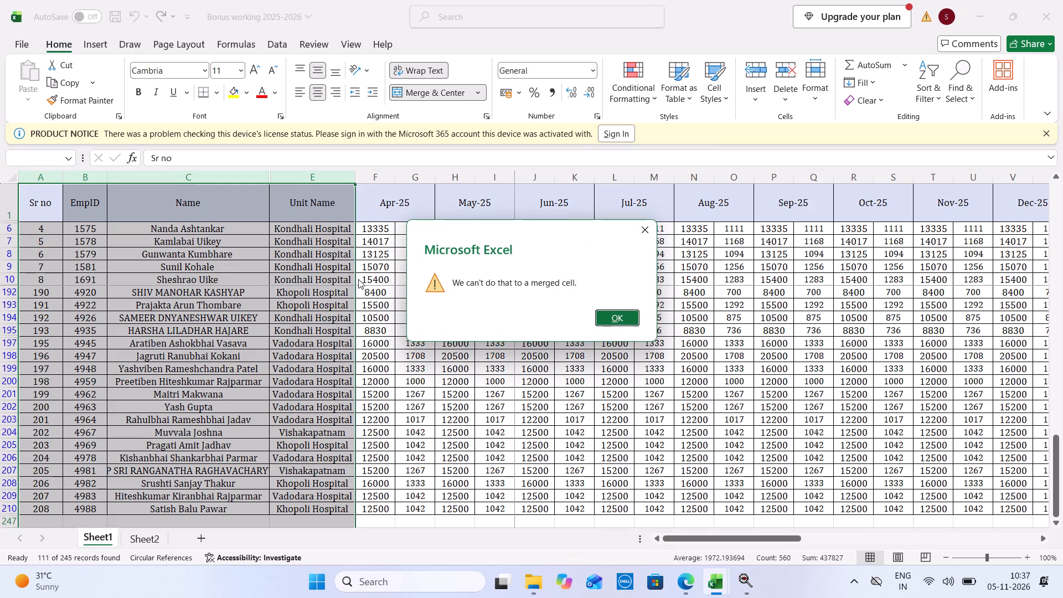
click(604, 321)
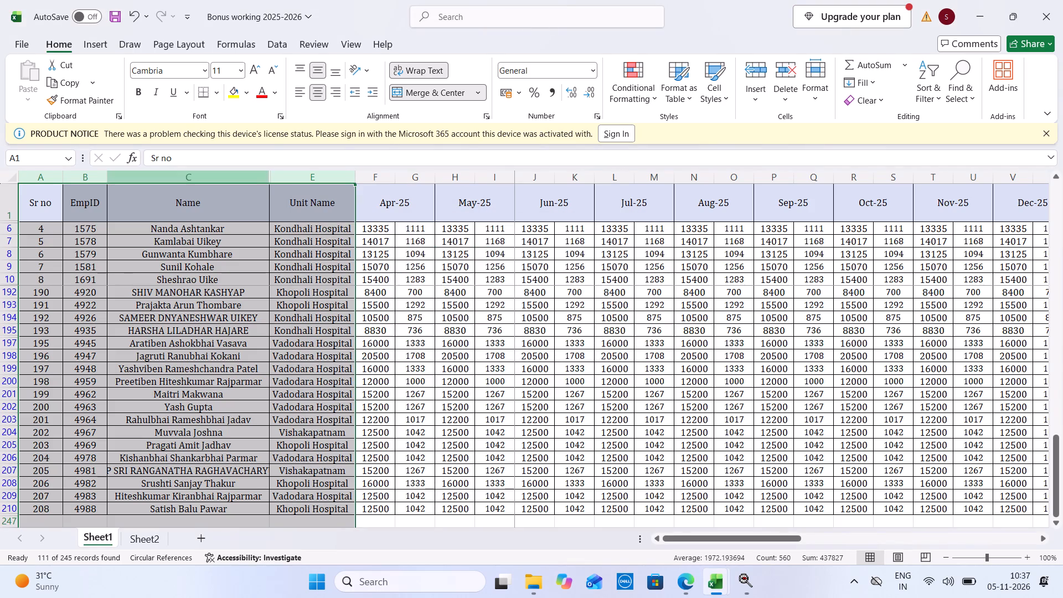
Turn off the filter in Sheet1 and copy the whole sheet into Sheet2.
click(13, 180)
click(934, 78)
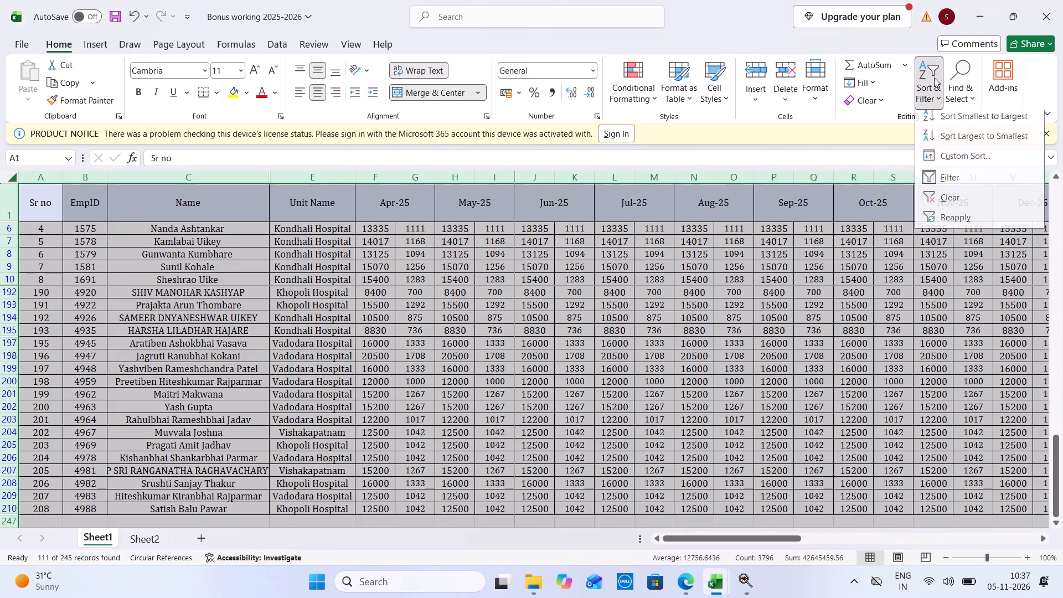
click(950, 181)
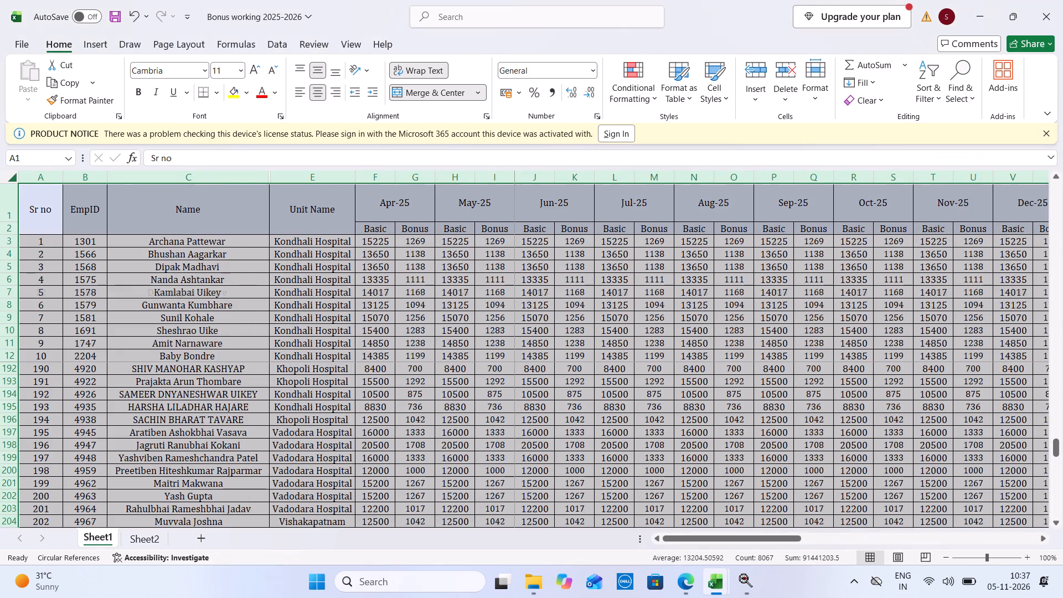
click(138, 546)
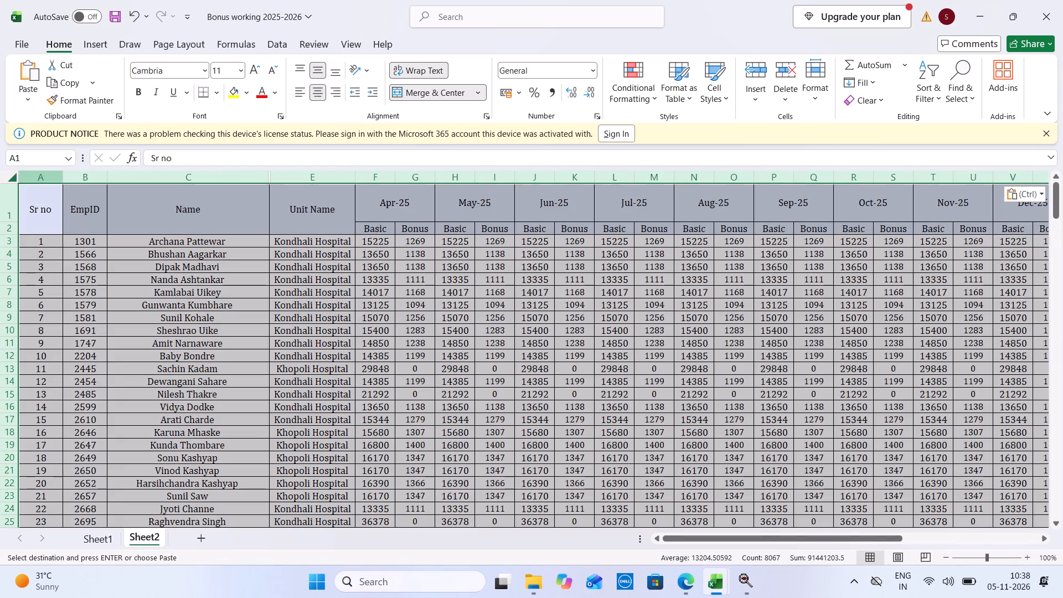
click(214, 305)
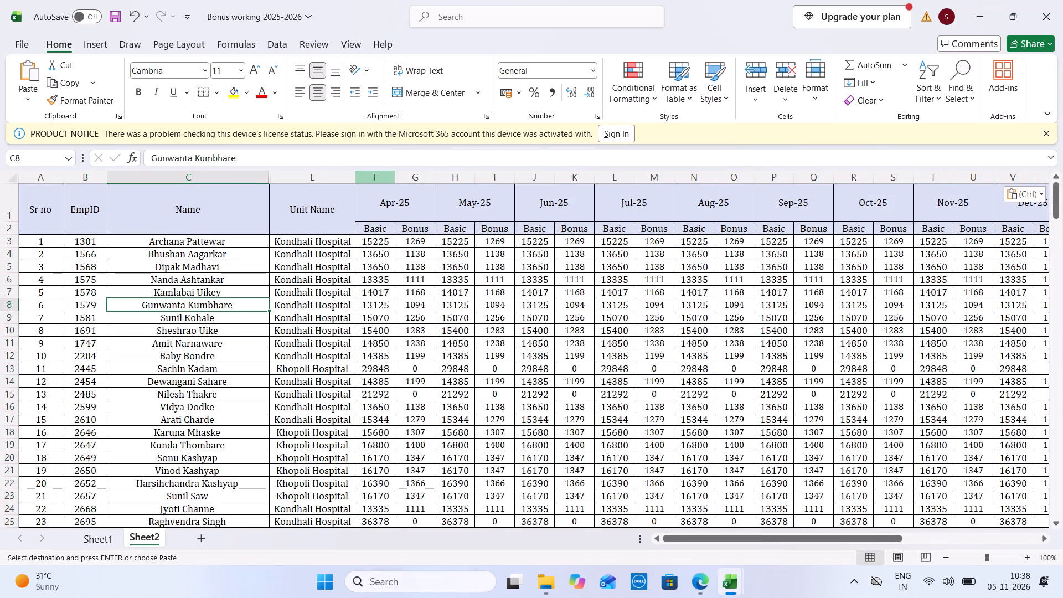
Delete the monthly Basic and Bonus columns from Apr-25 to Mar-26, with Total Basic and Total Bonus, in Sheet2.
drag(376, 174, 1023, 302)
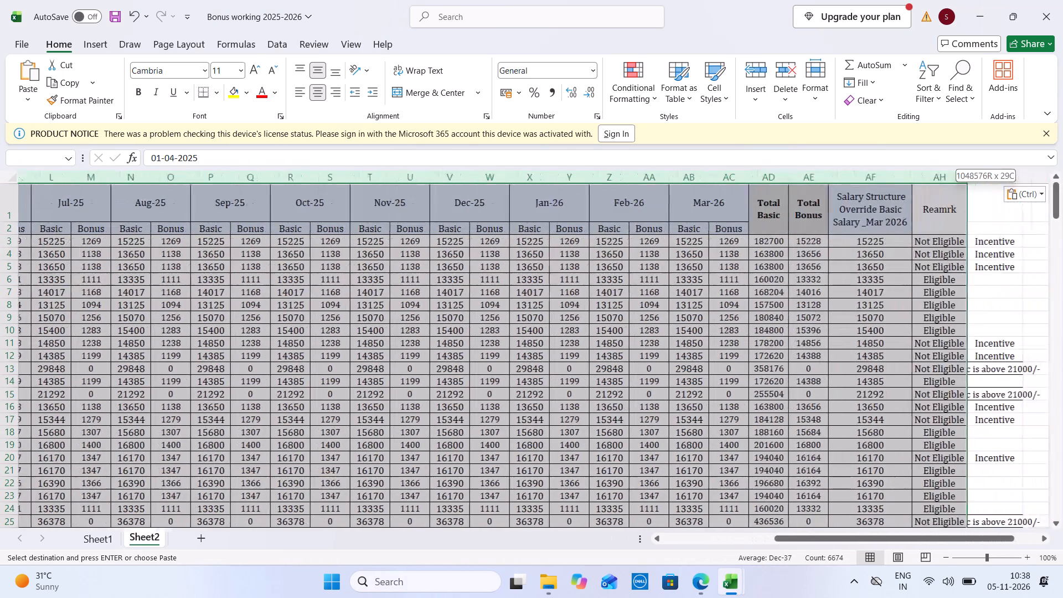
drag(1023, 302, 899, 325)
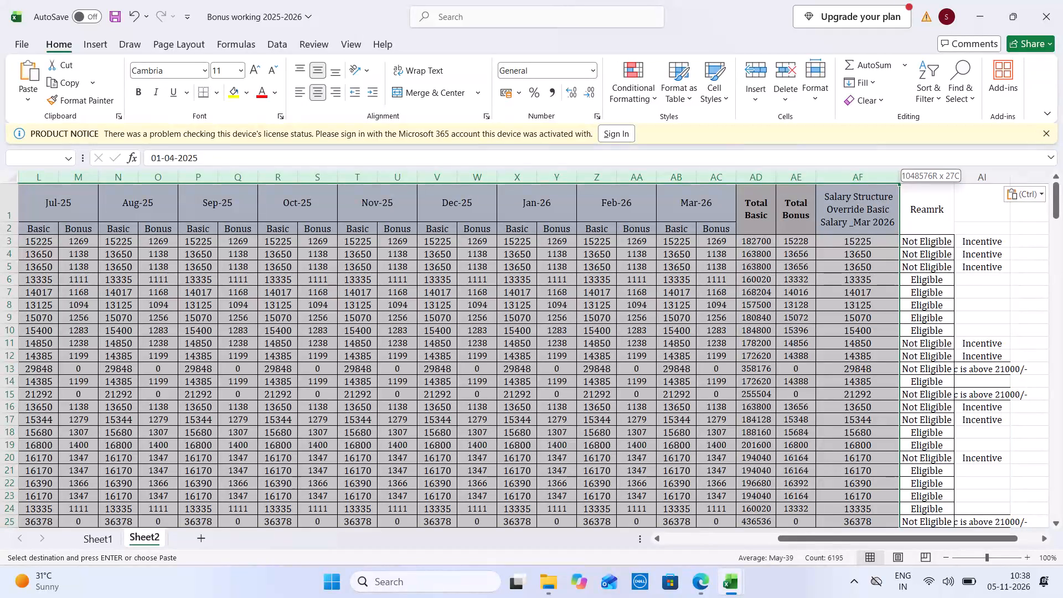
drag(899, 325, 816, 337)
right_click(788, 344)
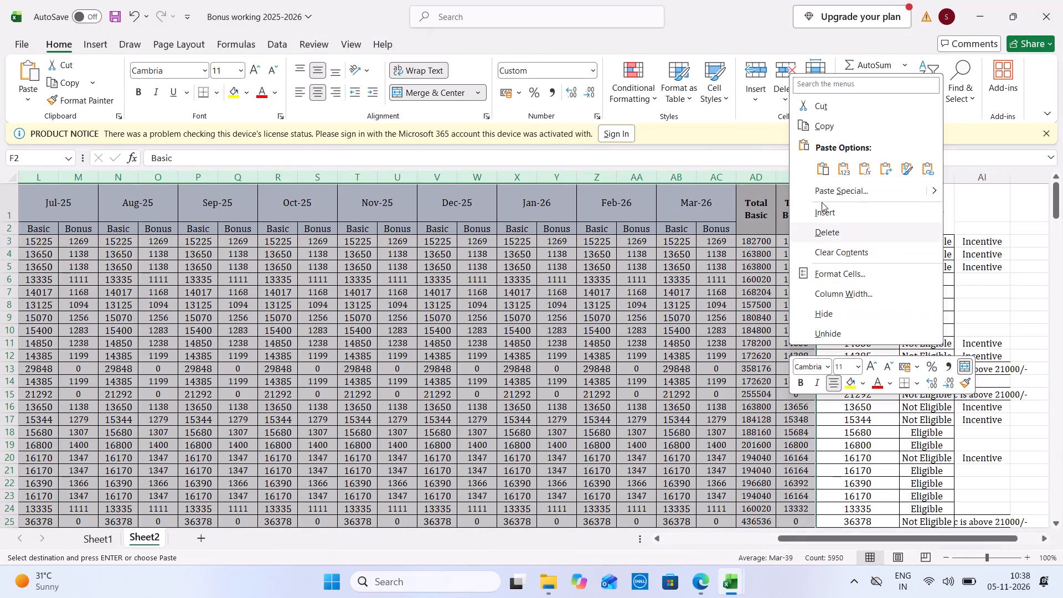
click(838, 233)
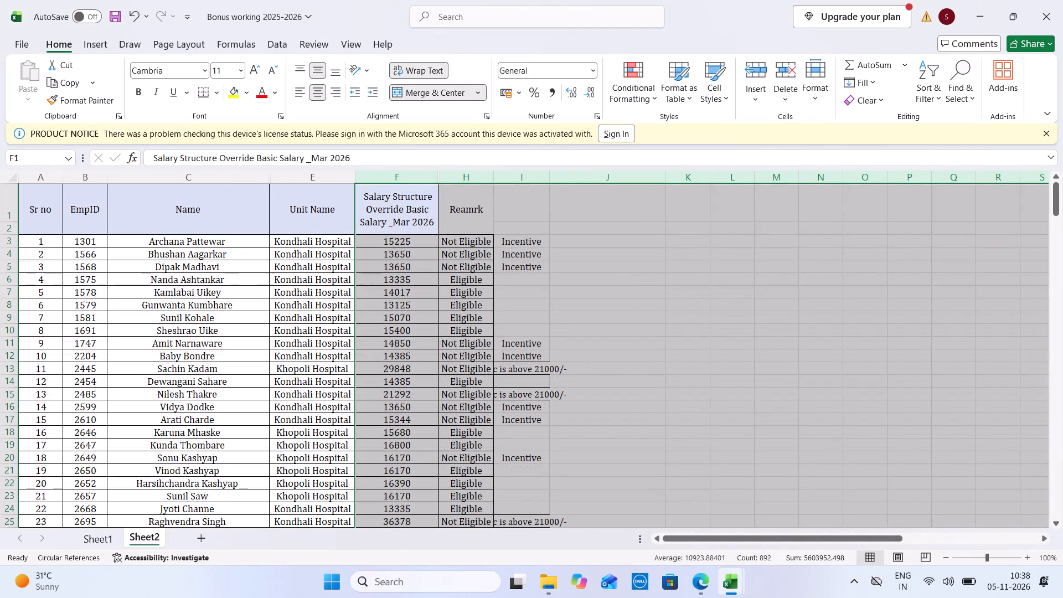
Unhide the 8.33% column before the Reamrk column in Sheet2 and delete it.
click(468, 184)
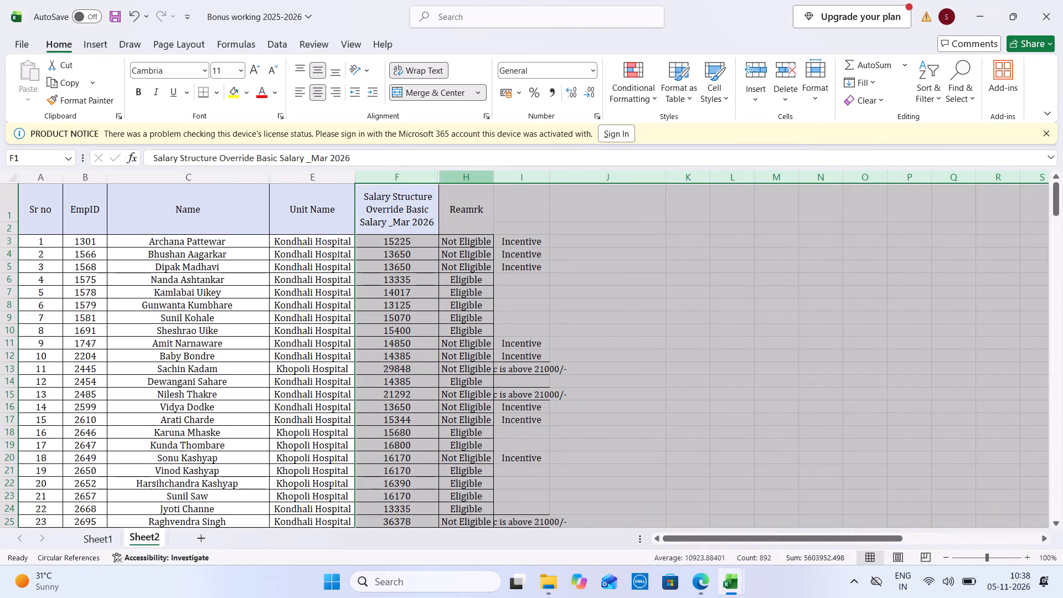
click(474, 178)
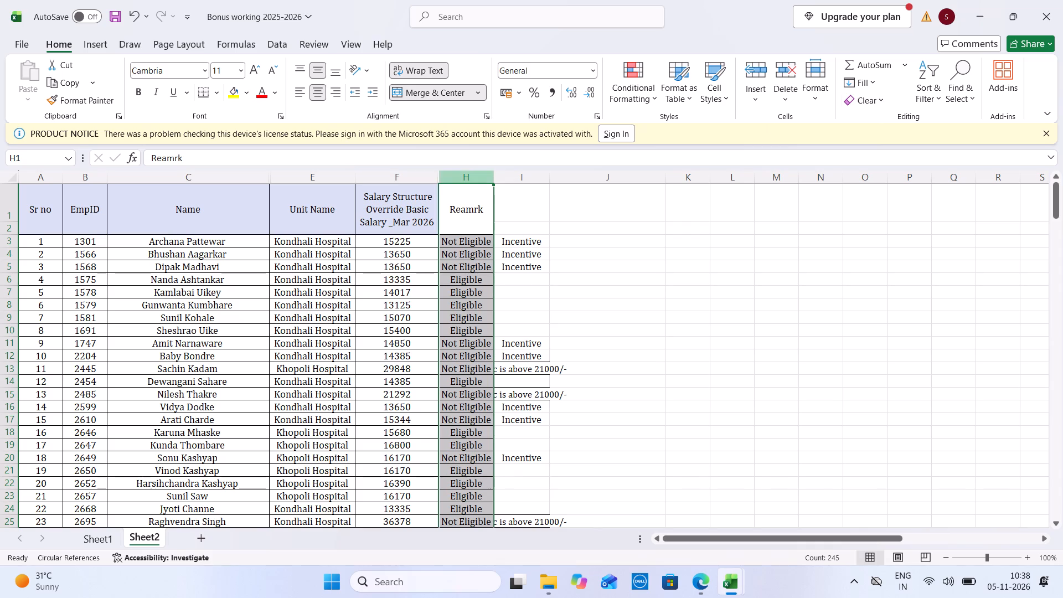
double_click(442, 177)
click(460, 173)
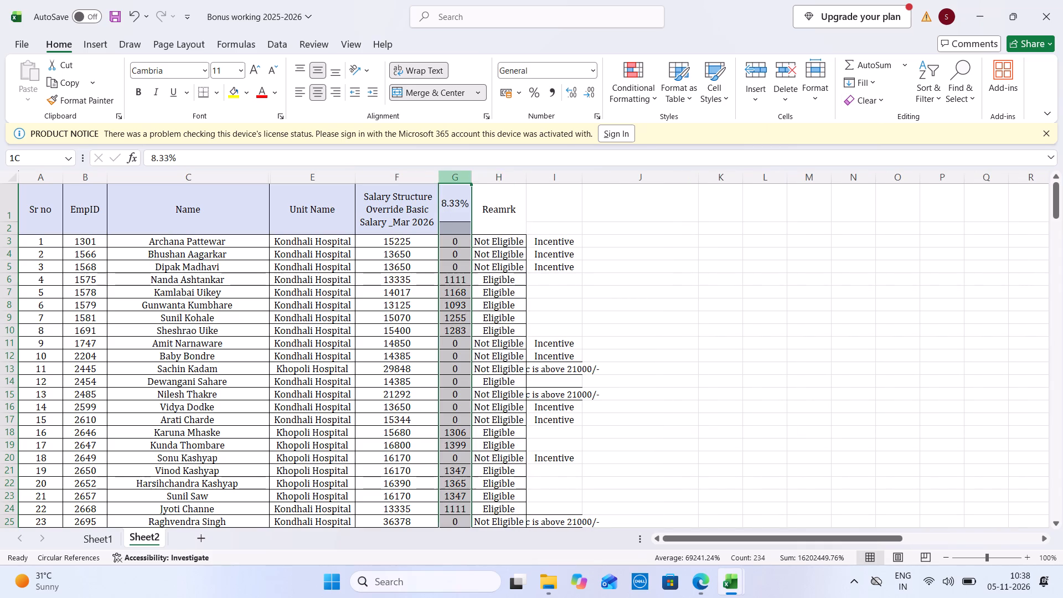
right_click(460, 173)
click(518, 324)
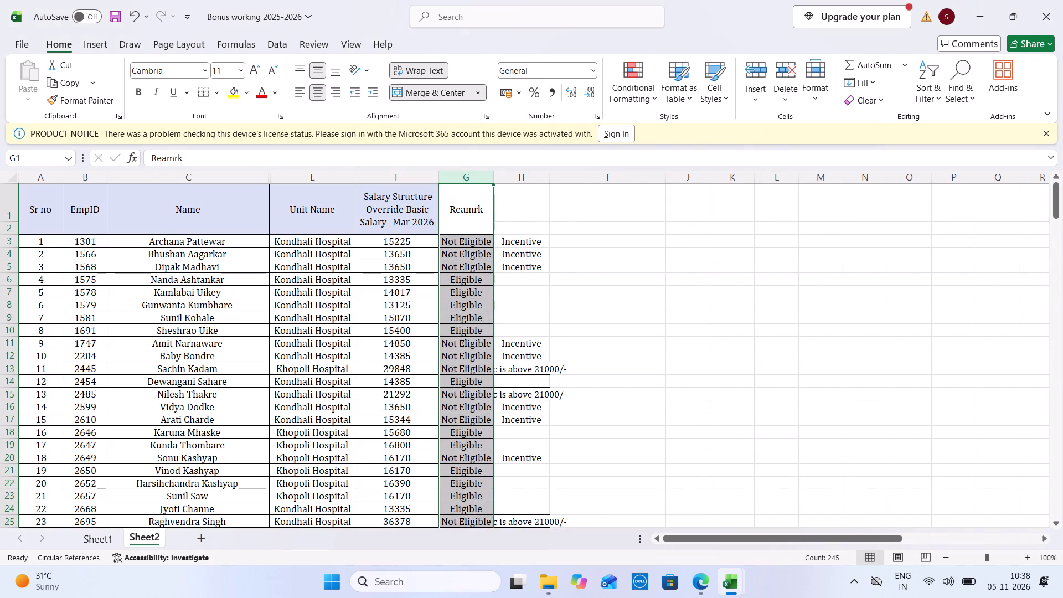
Add a filter to the Reamrk column in Sheet2 and show only the Eligible rows.
click(464, 179)
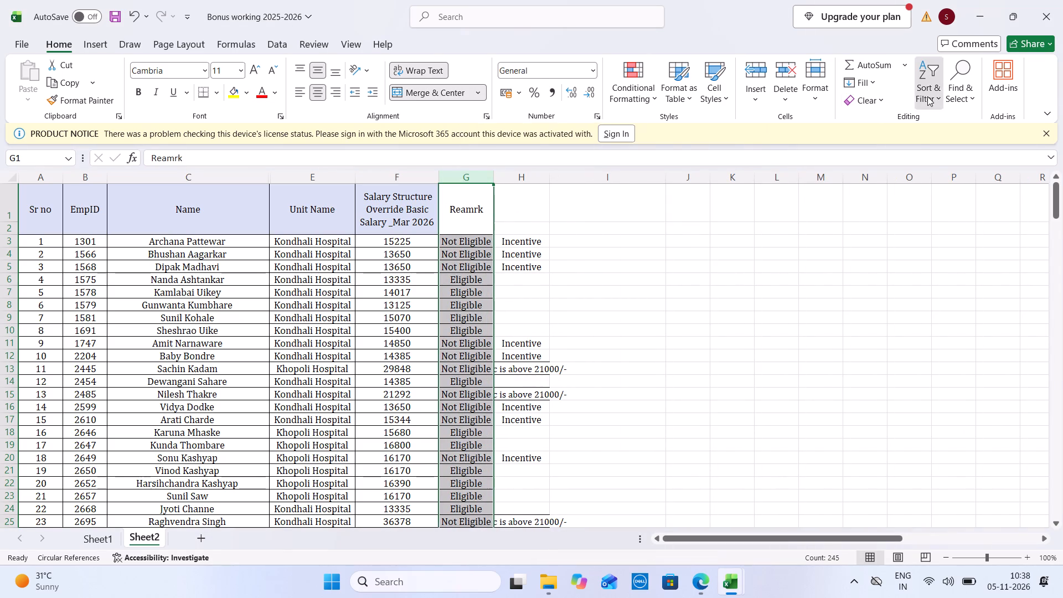
click(927, 96)
click(952, 188)
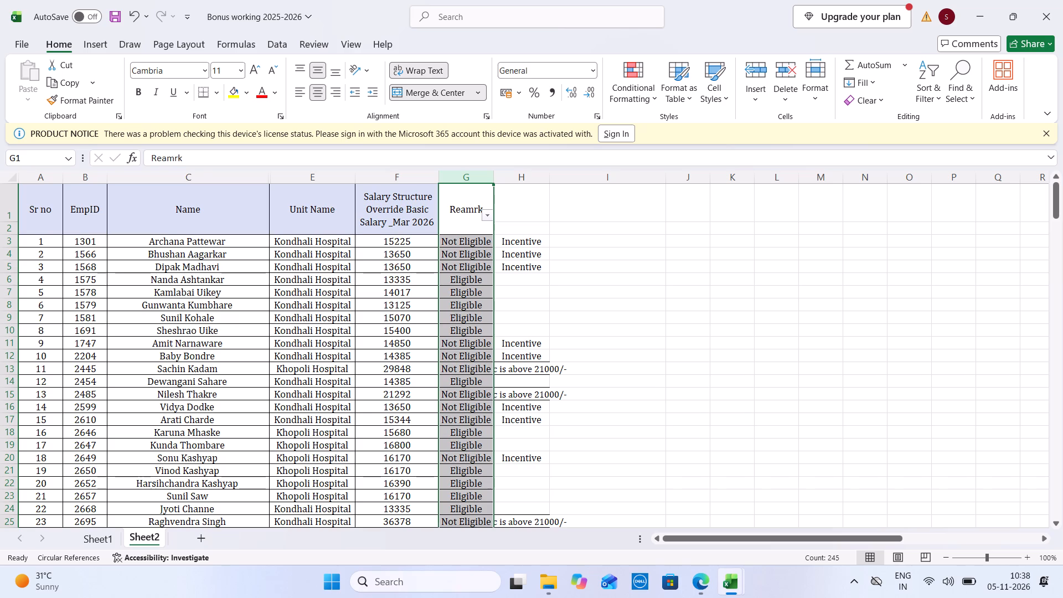
click(487, 216)
click(369, 395)
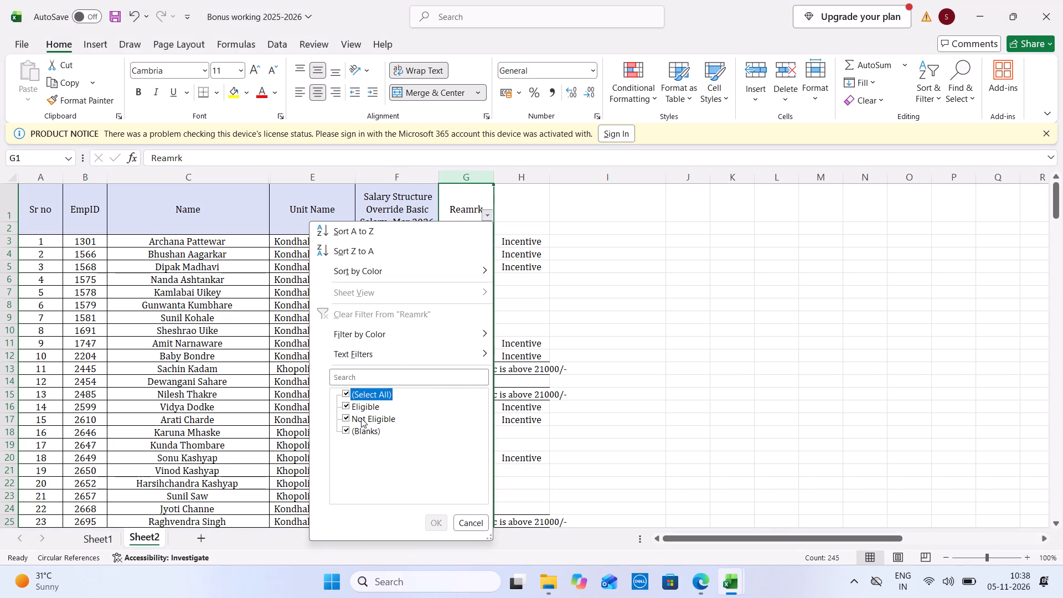
click(361, 418)
click(441, 520)
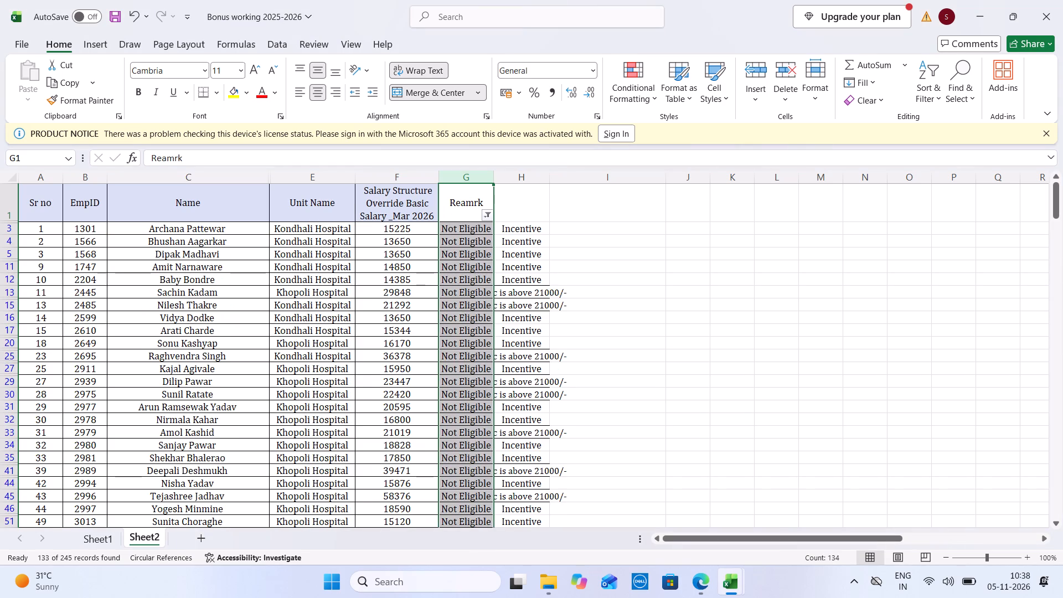
click(488, 214)
click(374, 403)
click(353, 424)
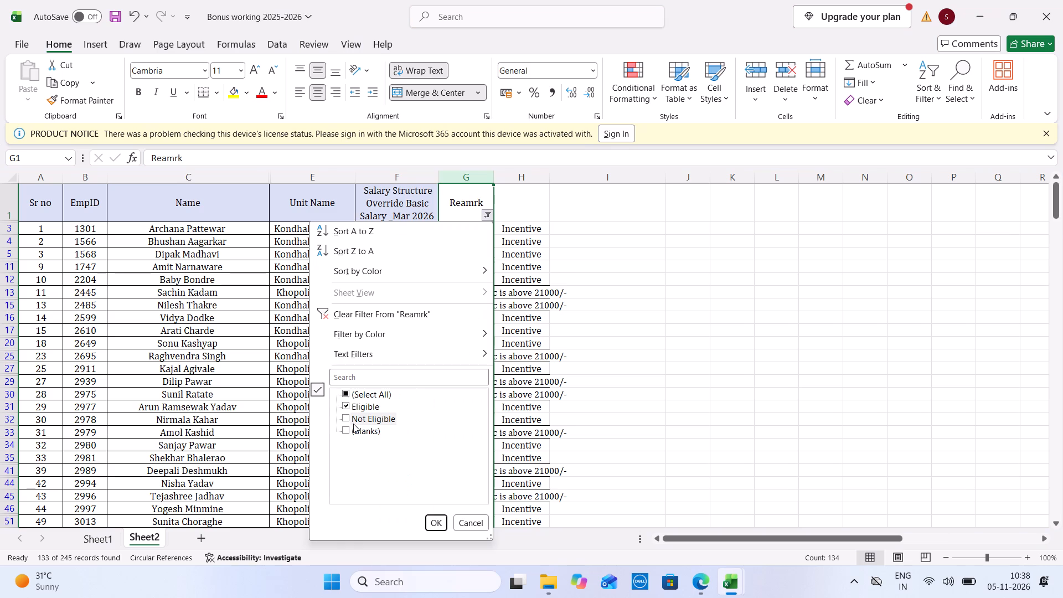
click(436, 524)
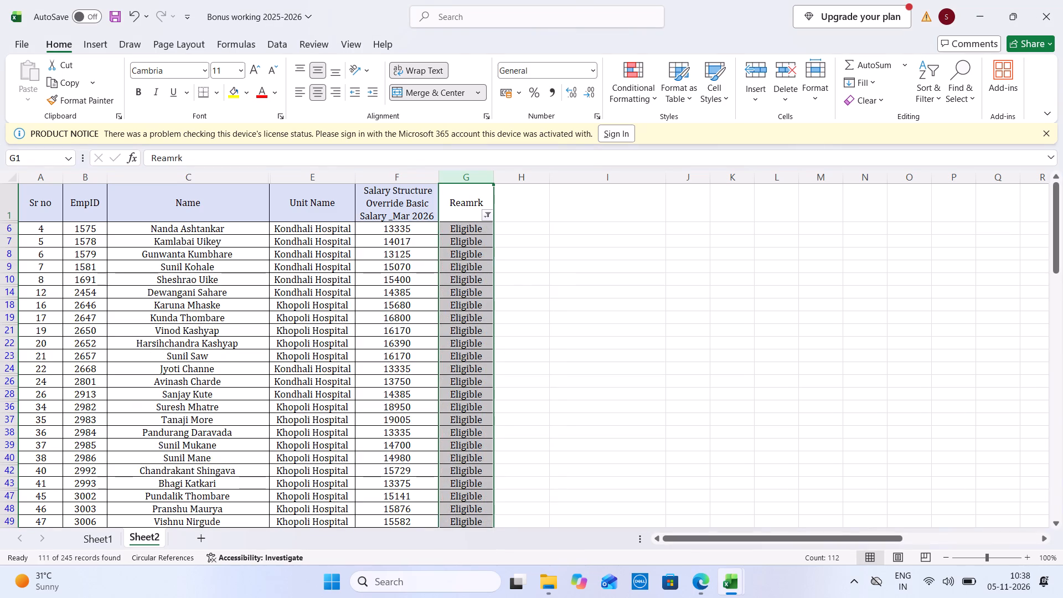
Enter 4000 beside the first Eligible row in column H and fill it down to the last eligible employee in row 210.
click(512, 229)
text(4000)
key(Tab)
click(542, 229)
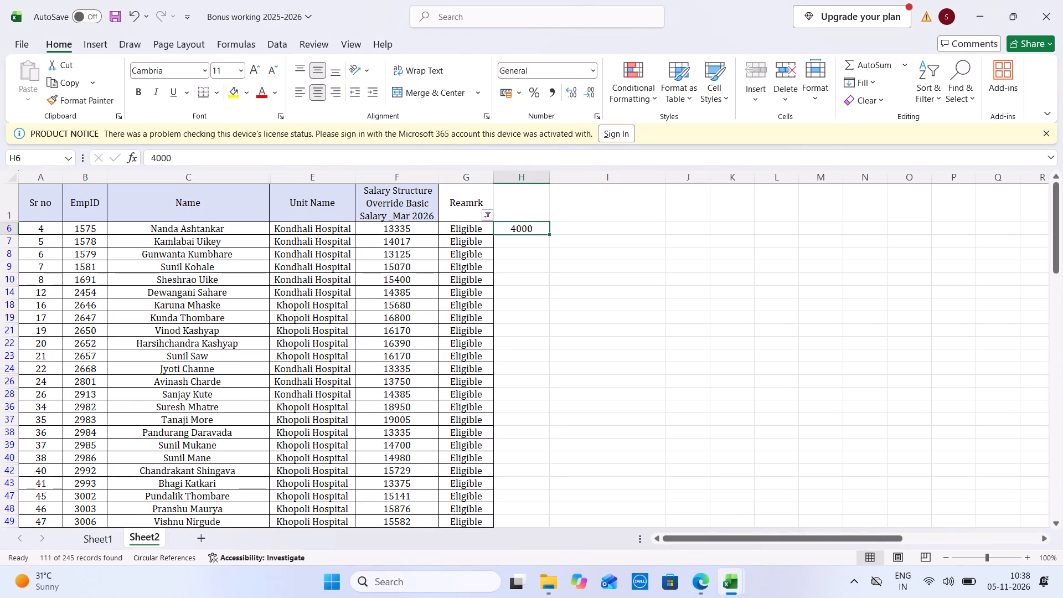
drag(548, 233, 570, 594)
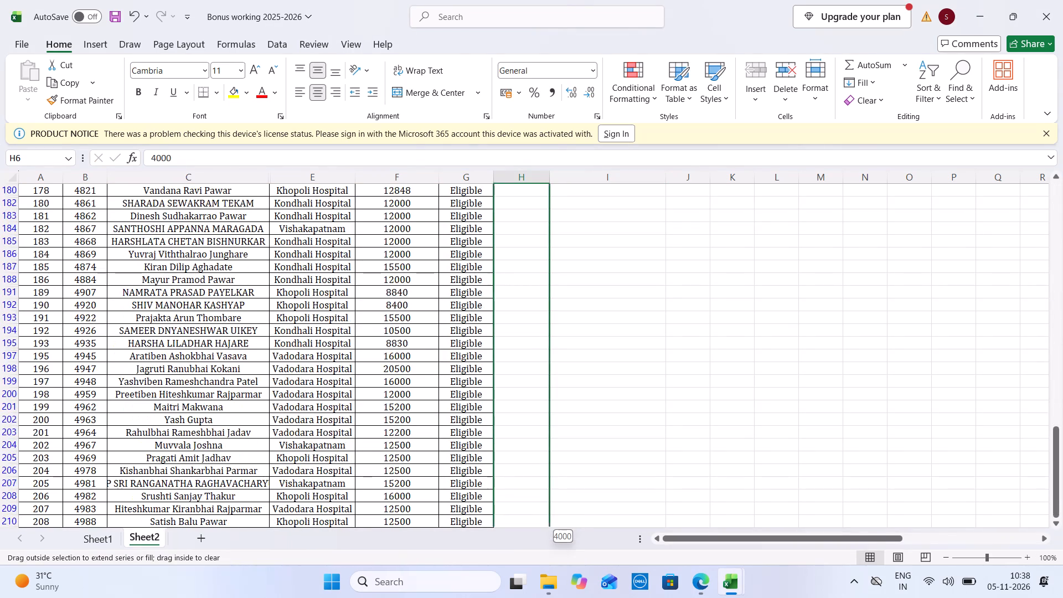
drag(570, 594, 558, 517)
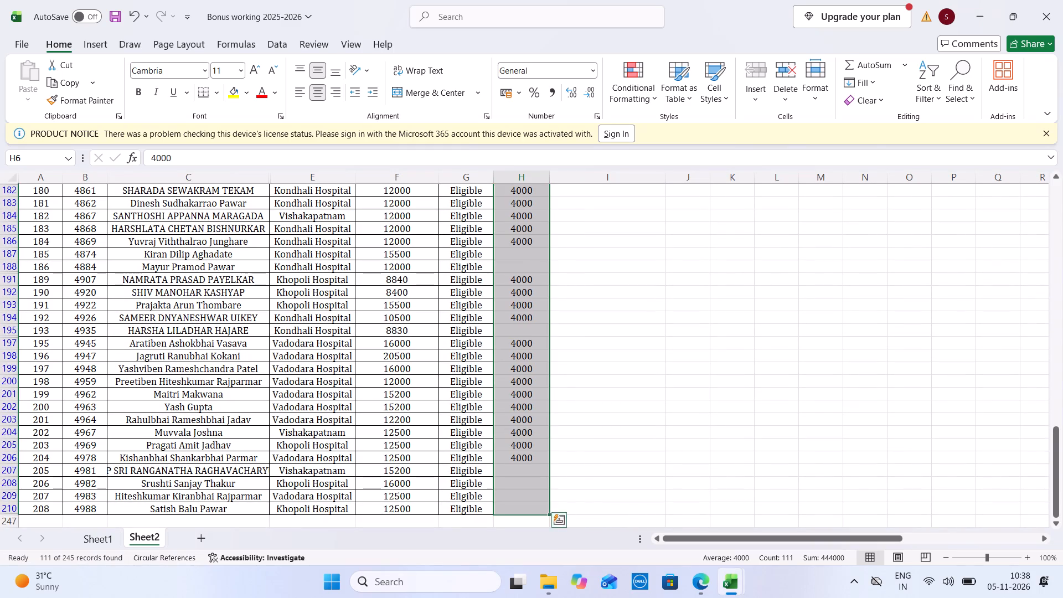
Enter 5000 in column I beside the first Eligible row and fill it down to the last eligible employee in row 210.
drag(1059, 471, 1062, 172)
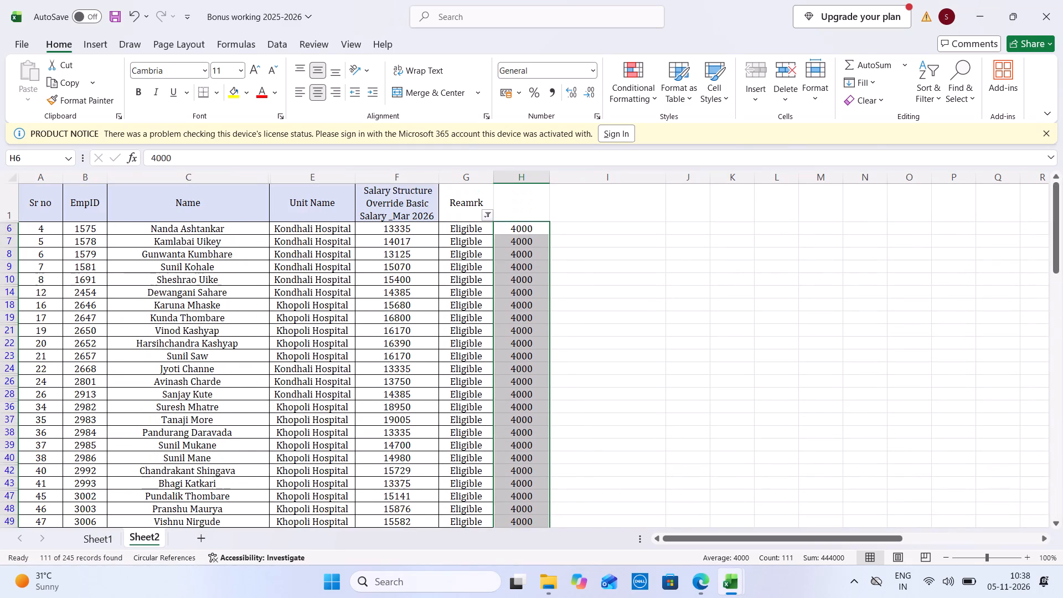
click(622, 227)
text(5000)
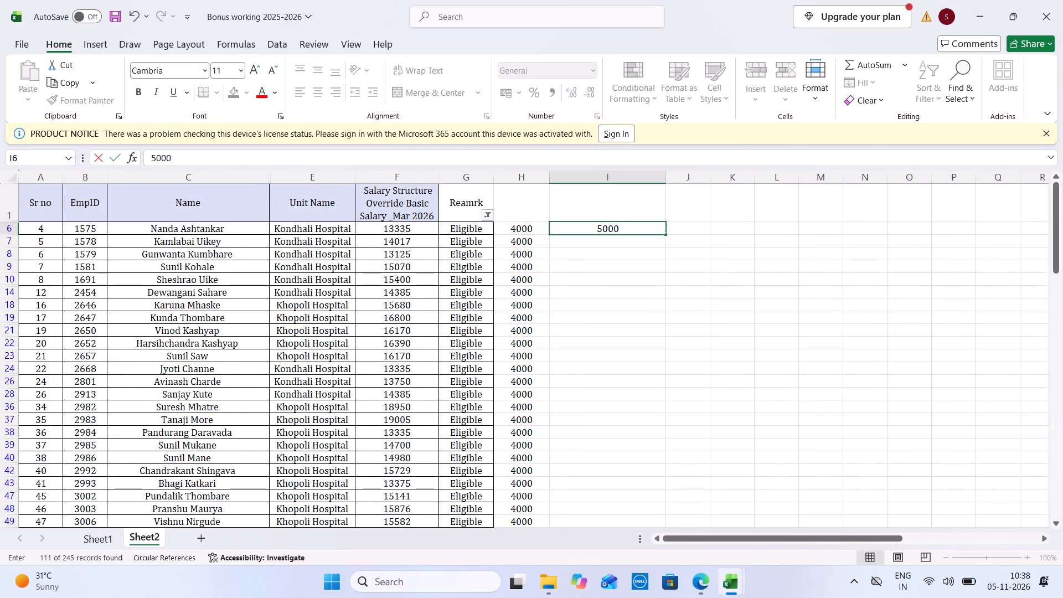
click(695, 238)
click(652, 235)
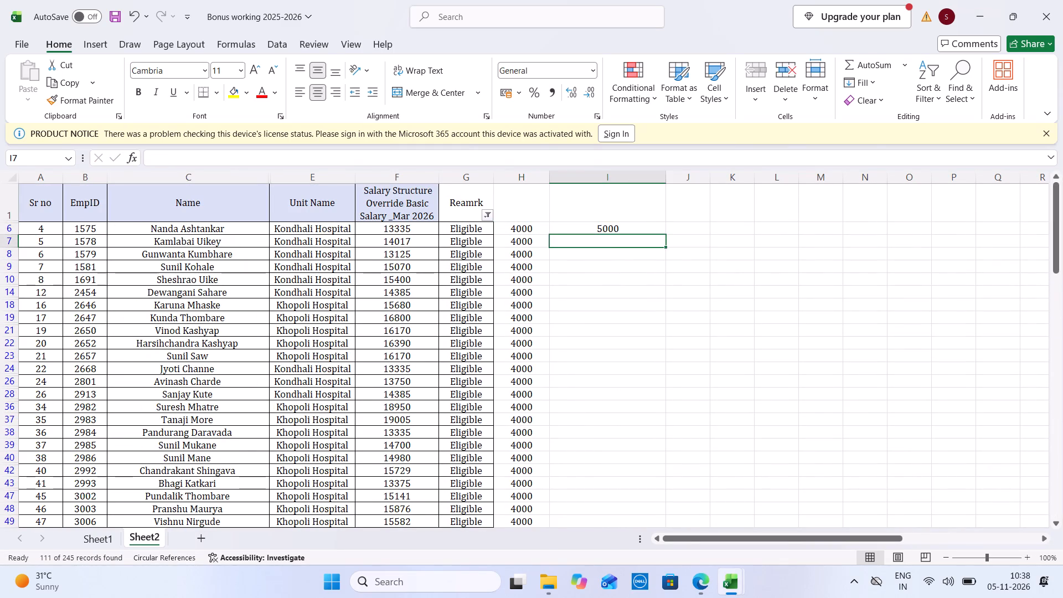
click(654, 231)
drag(663, 232, 627, 542)
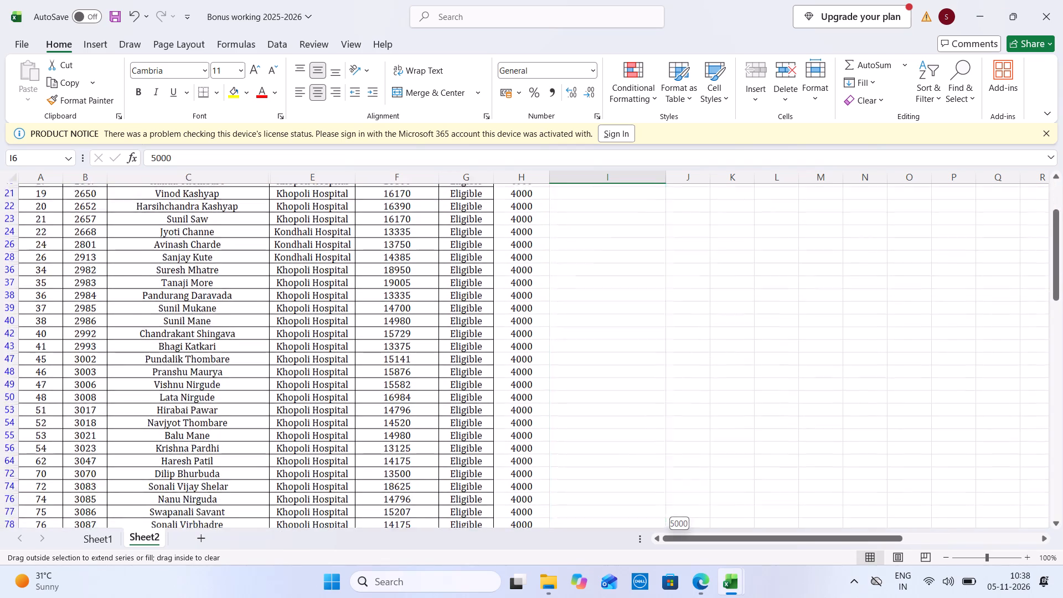
drag(627, 542, 601, 540)
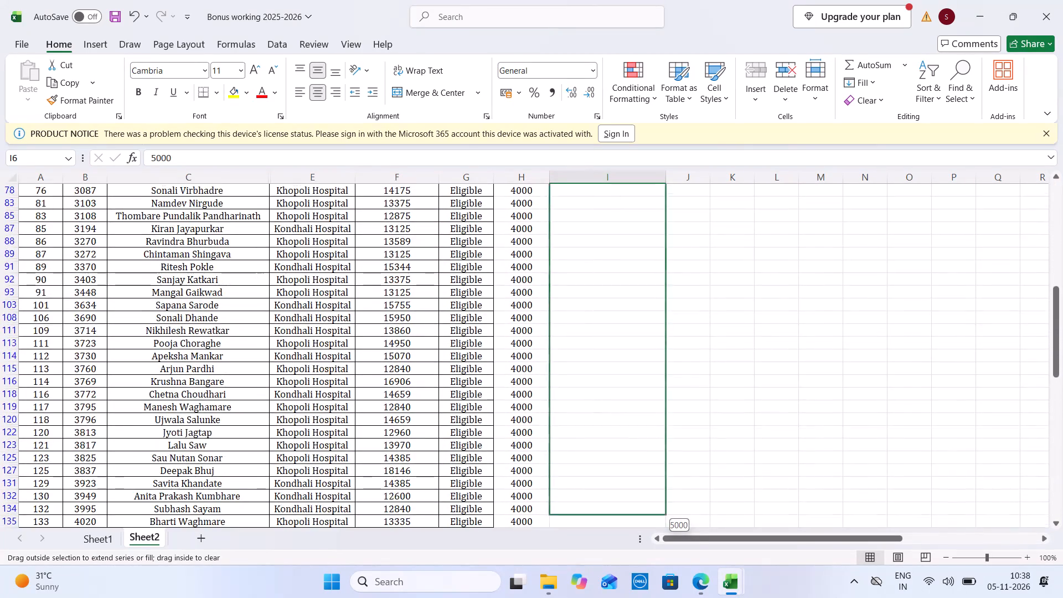
drag(601, 540, 596, 541)
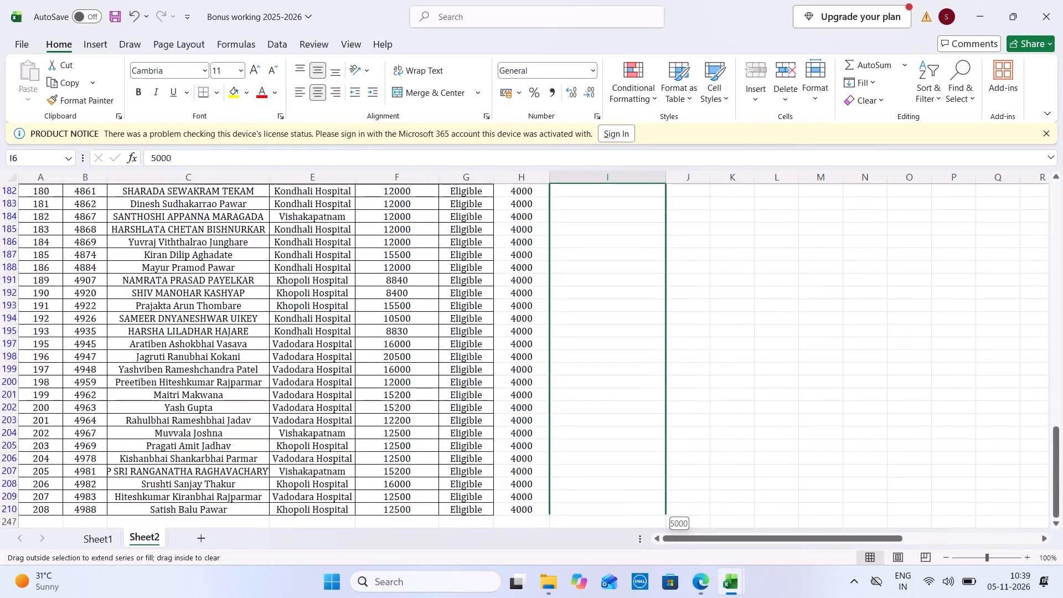
drag(596, 541, 602, 512)
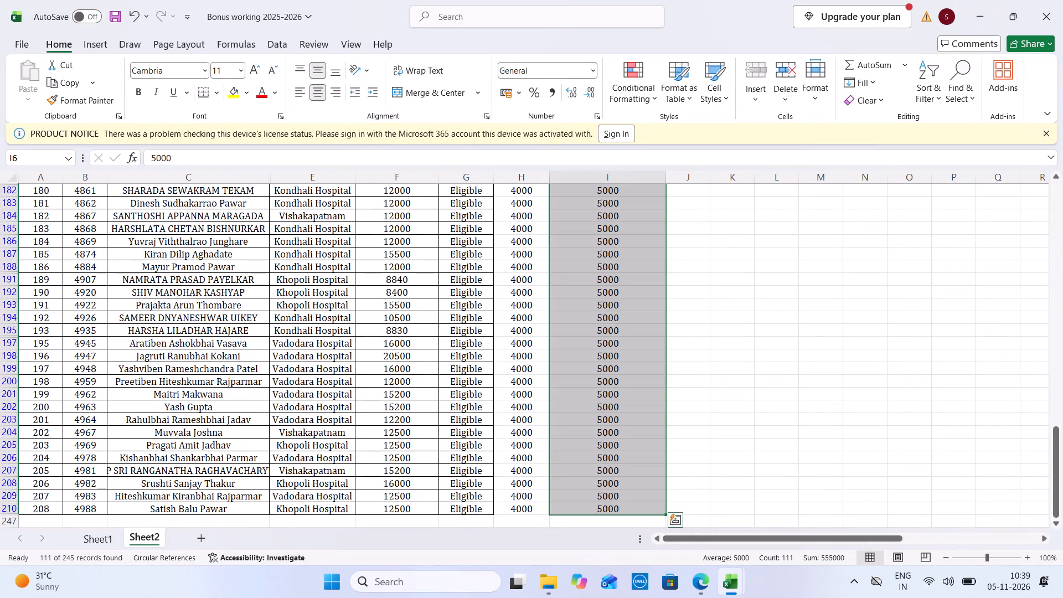
Remove the filter from the Sheet2 header row so that all employee rows show.
drag(1055, 448, 1062, 126)
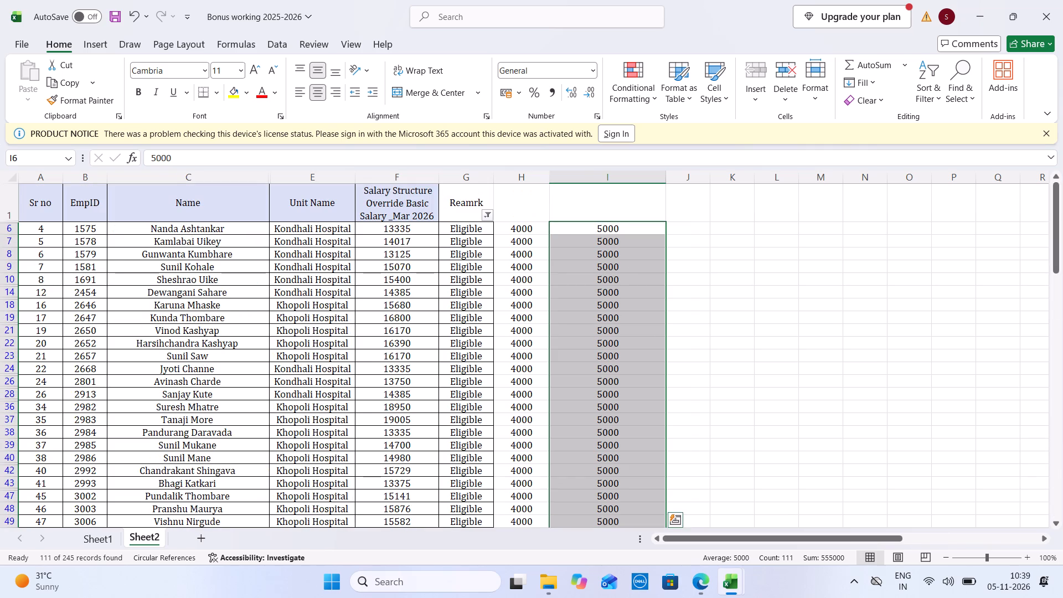
click(2, 205)
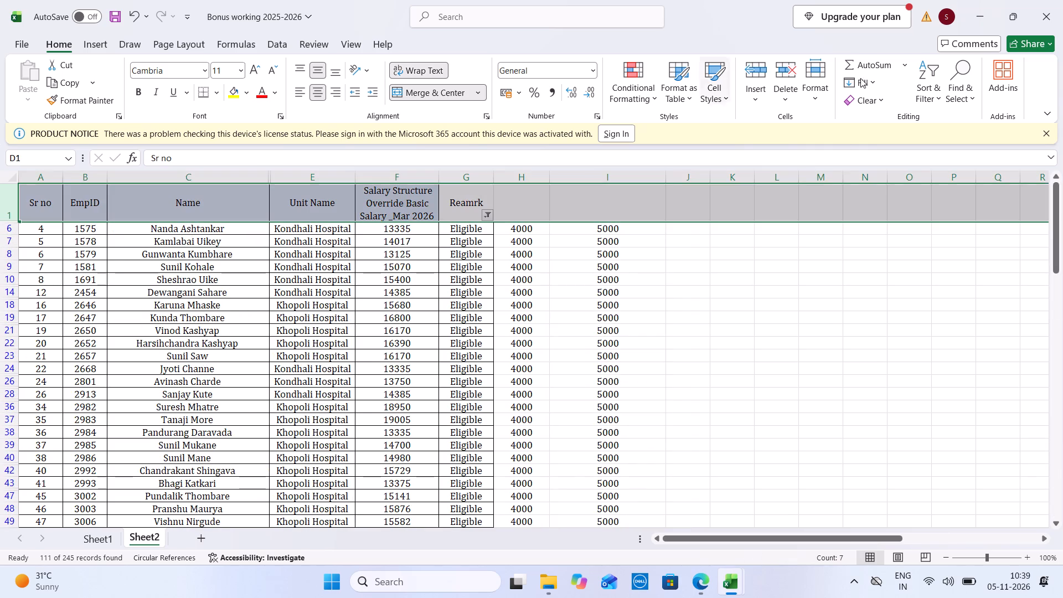
click(923, 92)
click(971, 178)
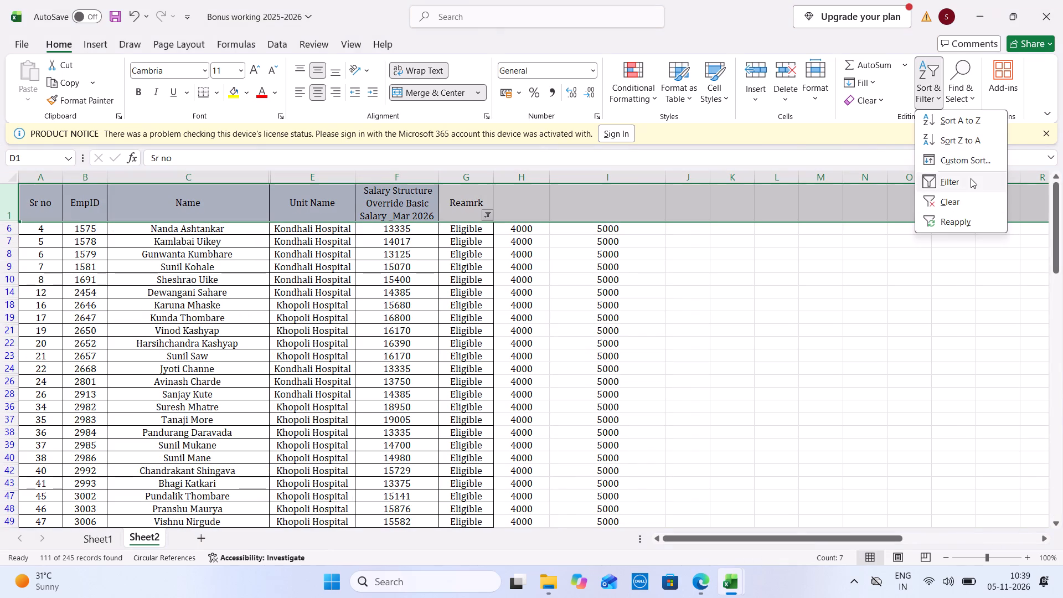
click(937, 81)
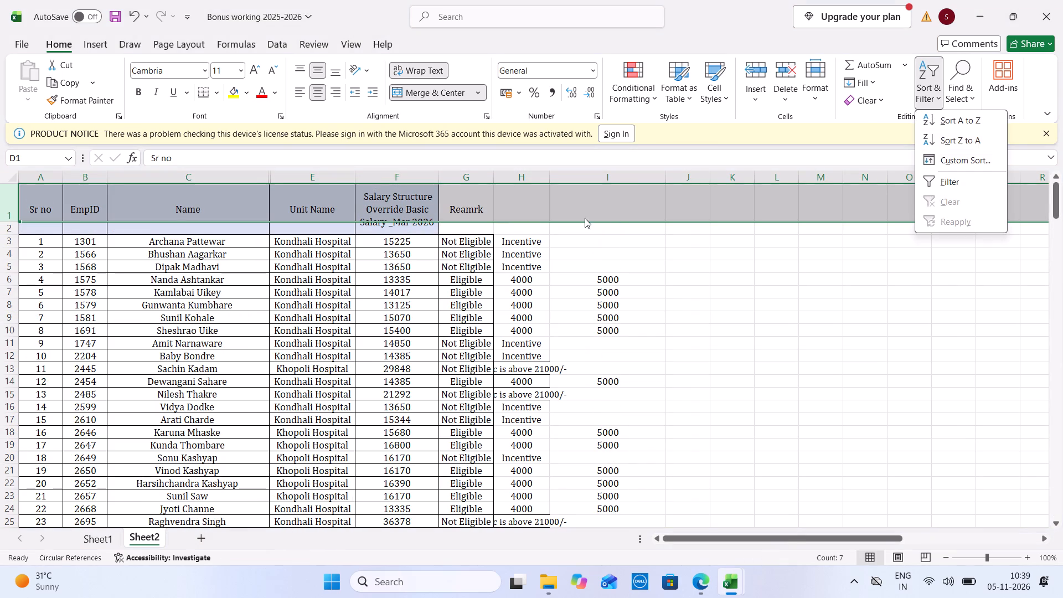
click(585, 218)
Delete the blank row 2 beneath the header in Sheet2.
click(4, 231)
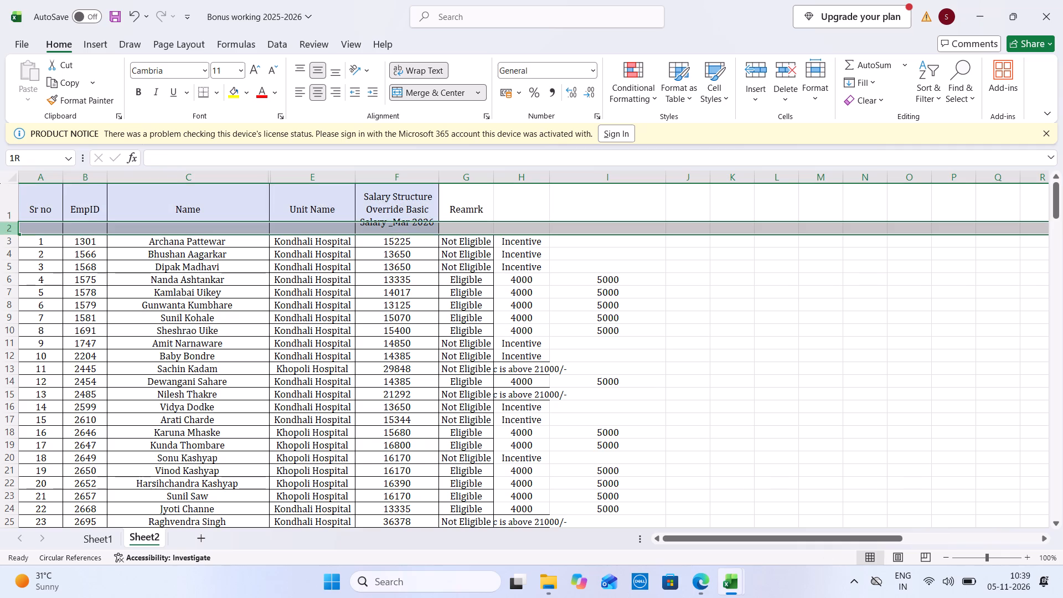
right_click(4, 231)
click(54, 385)
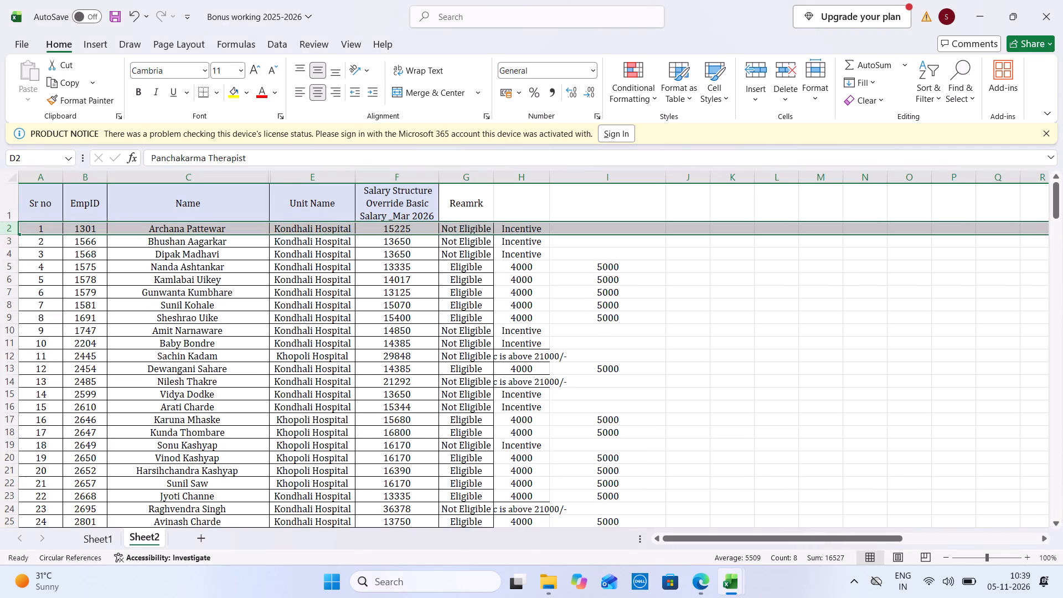
Add filters to the Sheet2 header row and show only Khopoli Hospital employees whose Reamrk is Eligible.
click(0, 204)
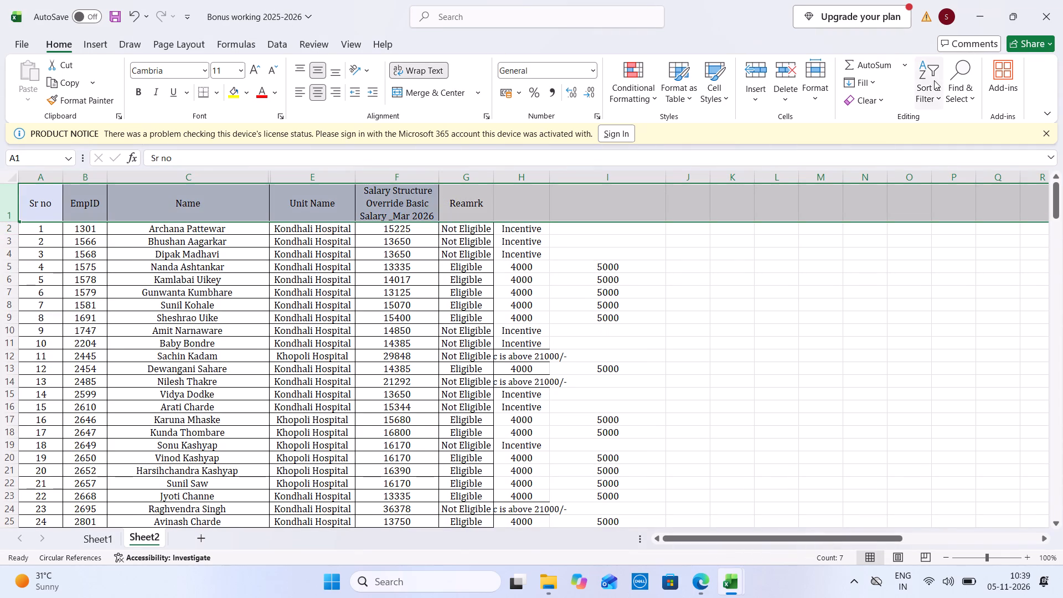
click(934, 80)
click(969, 177)
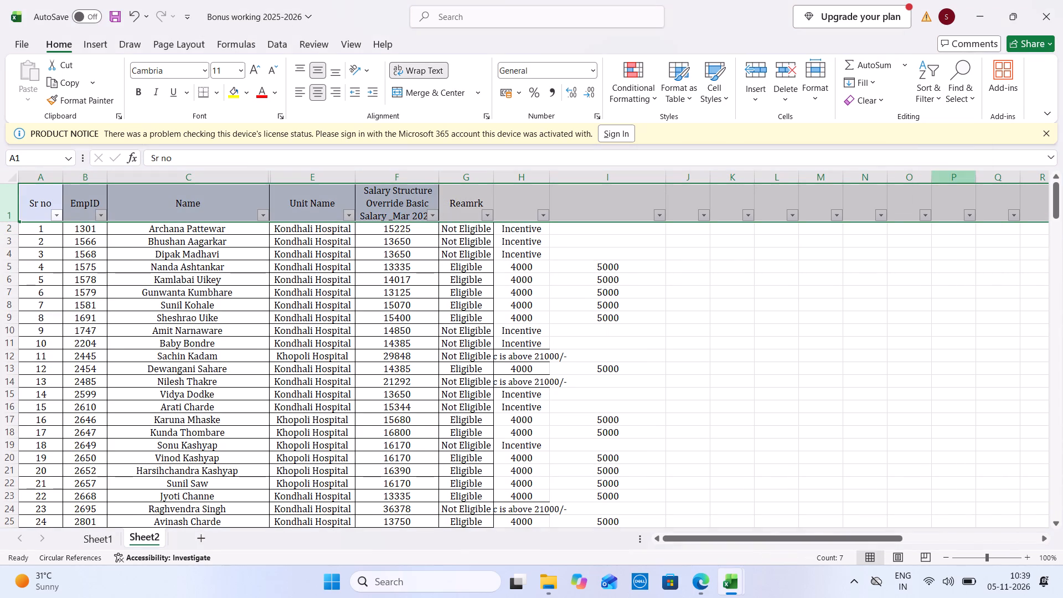
click(267, 211)
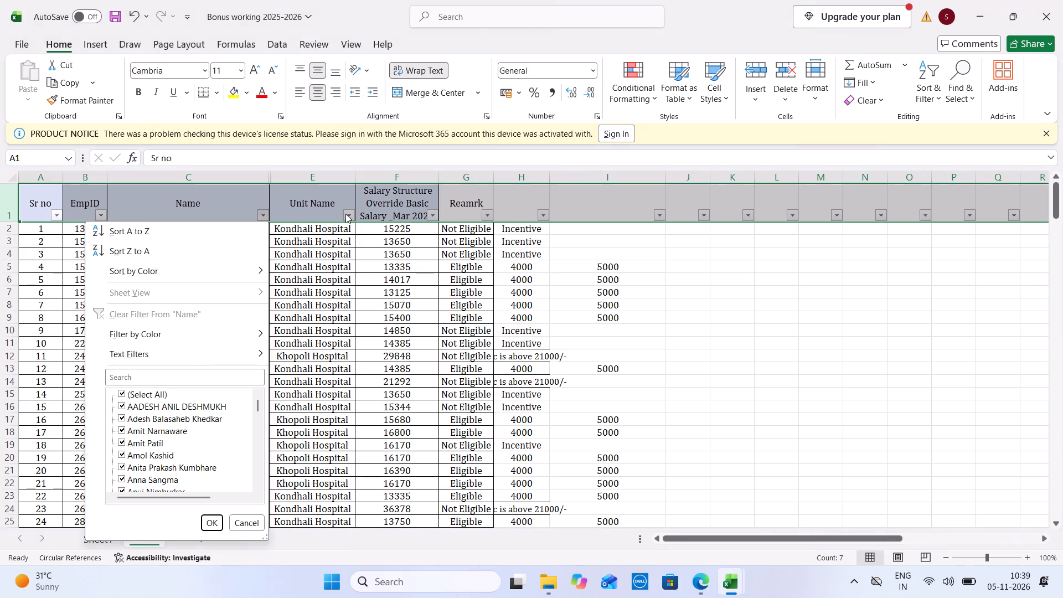
click(345, 214)
click(345, 214)
click(236, 393)
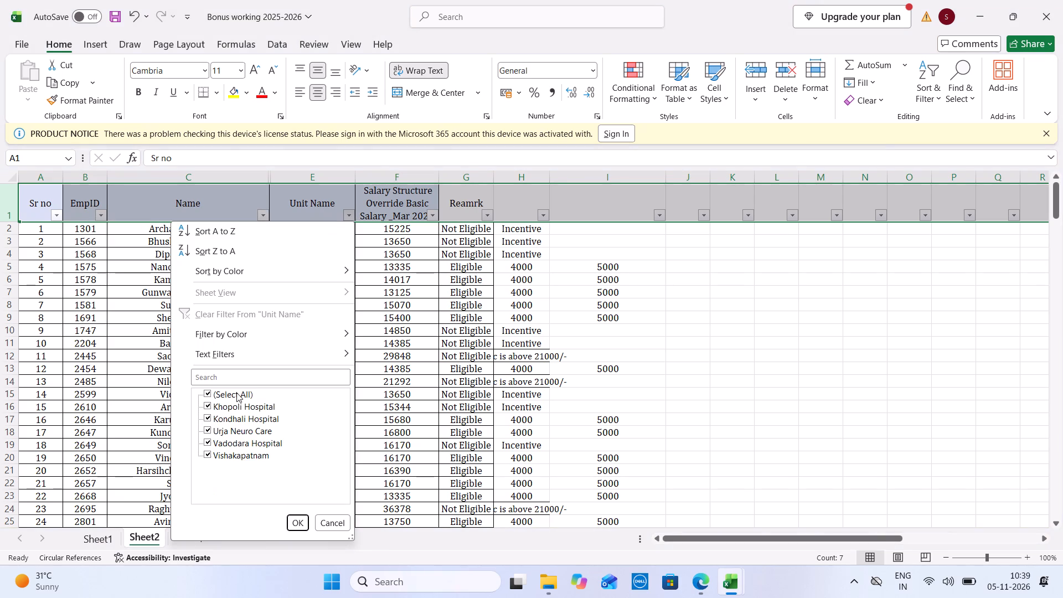
click(226, 404)
click(299, 519)
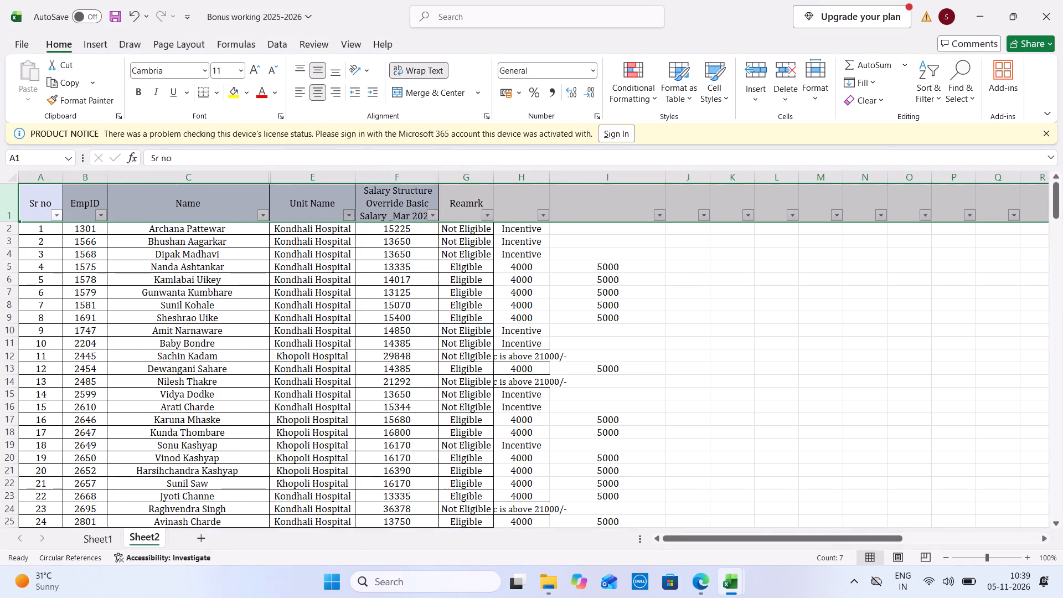
click(490, 220)
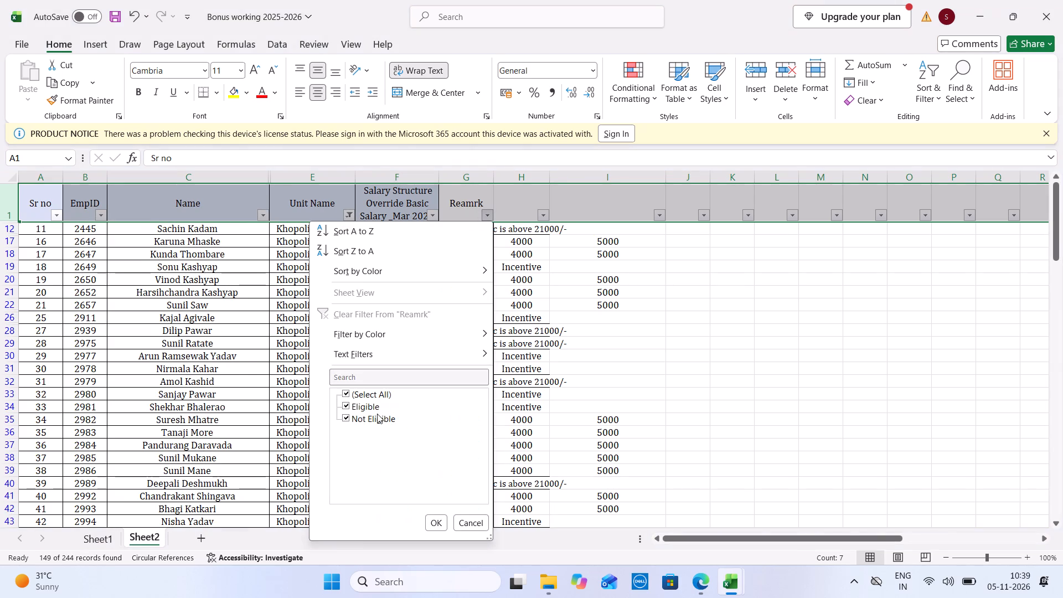
click(377, 414)
click(438, 516)
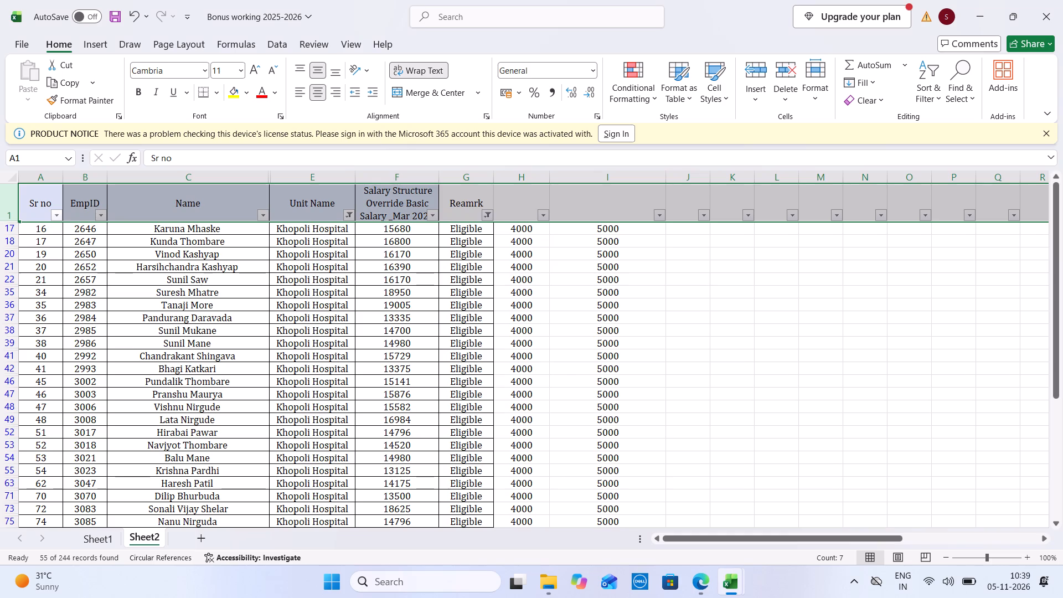
Copy the filtered Khopoli Hospital table from Sr no through Reamrk, down to row 209, into a new sheet.
drag(34, 204, 523, 587)
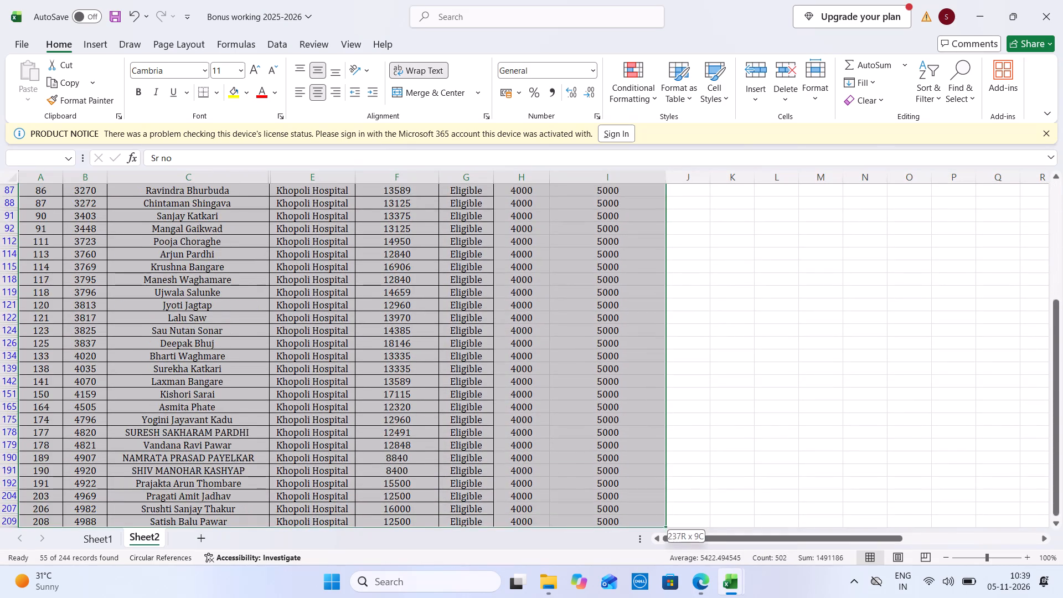
drag(523, 587, 469, 524)
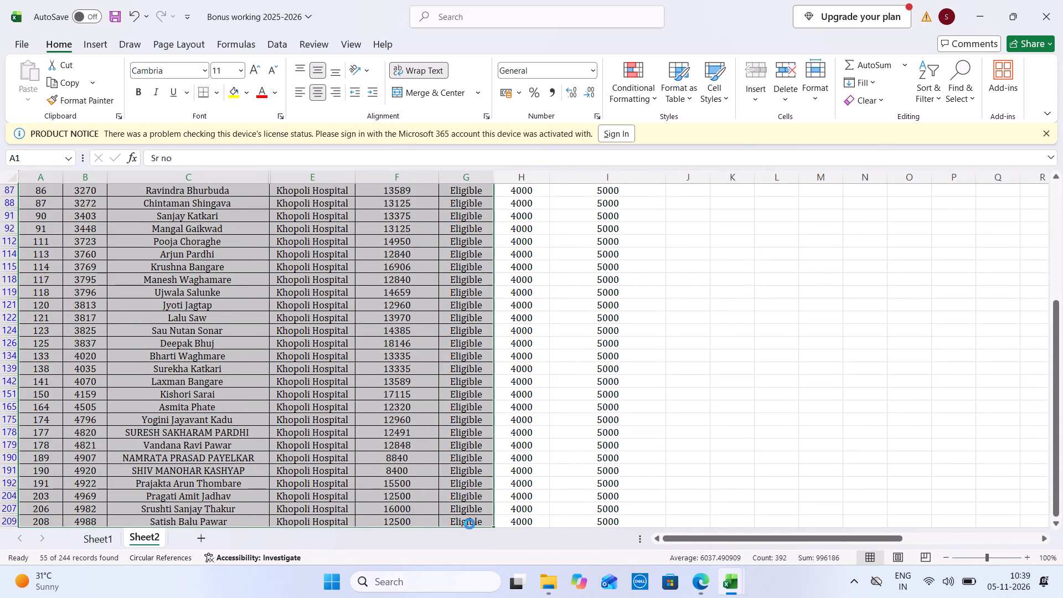
click(205, 541)
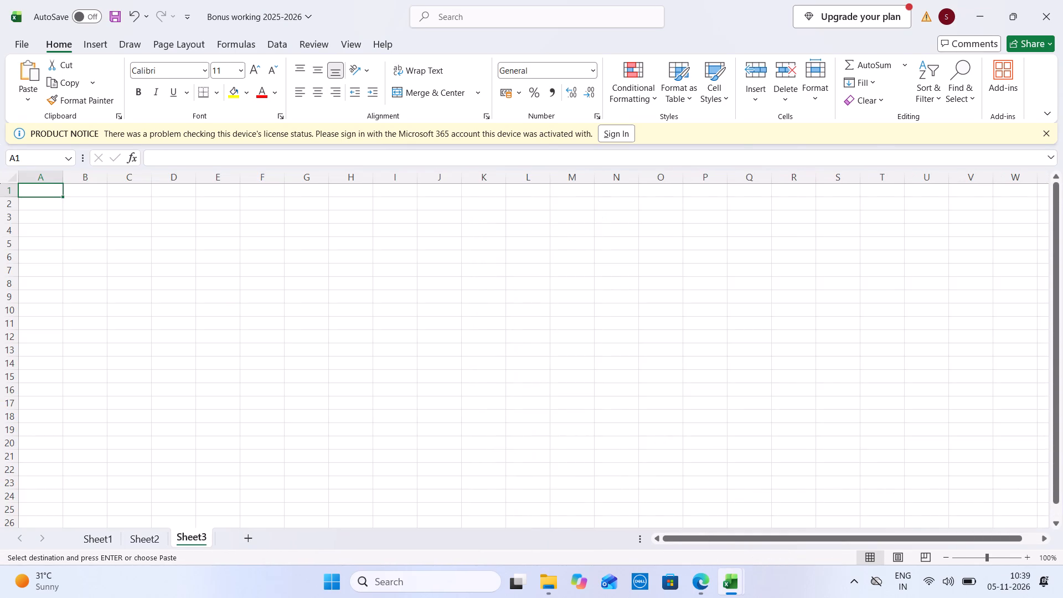
Widen the salary column in Sheet3 and fit the header row height and the Name and Unit Name columns to their contents.
double_click(7, 287)
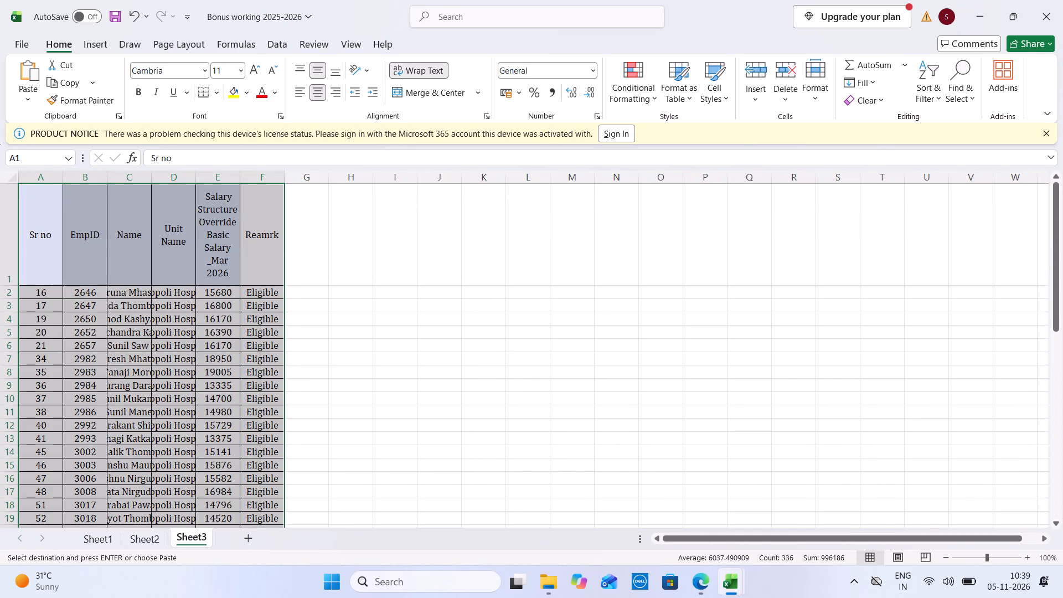
click(285, 208)
drag(239, 173, 297, 173)
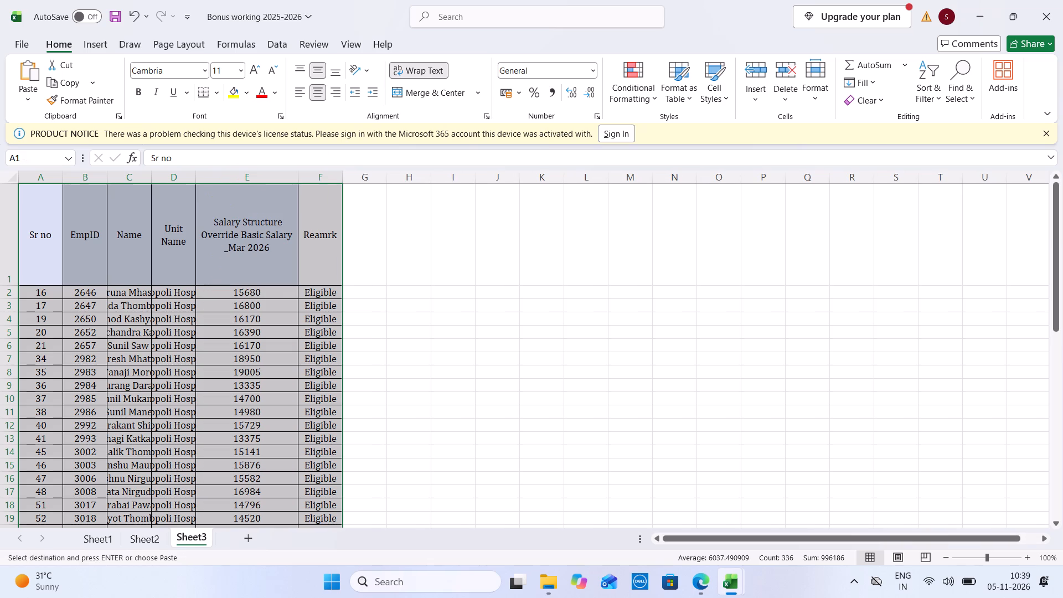
double_click(13, 282)
click(208, 229)
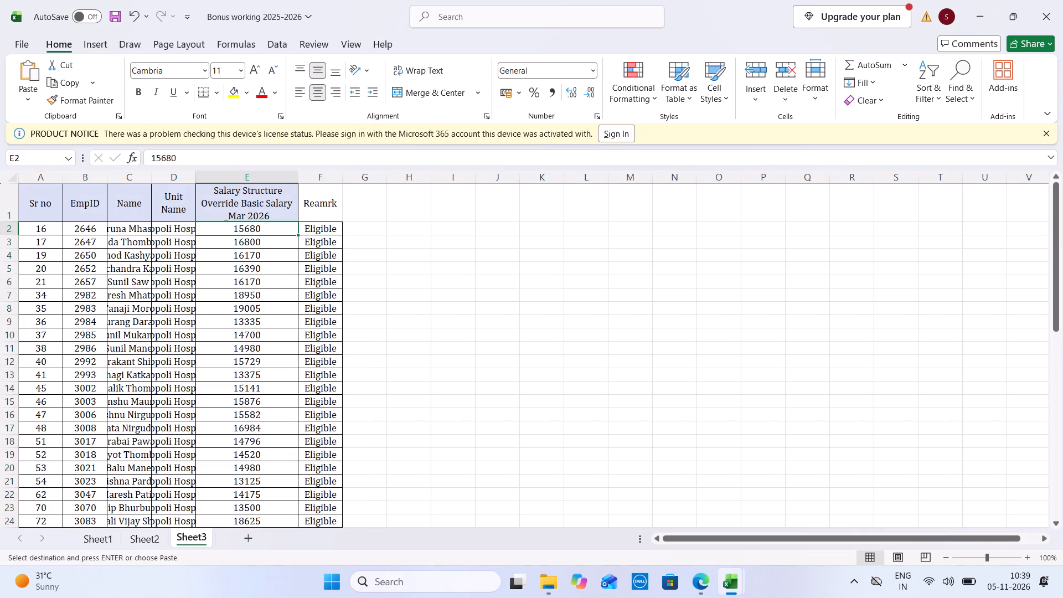
double_click(155, 179)
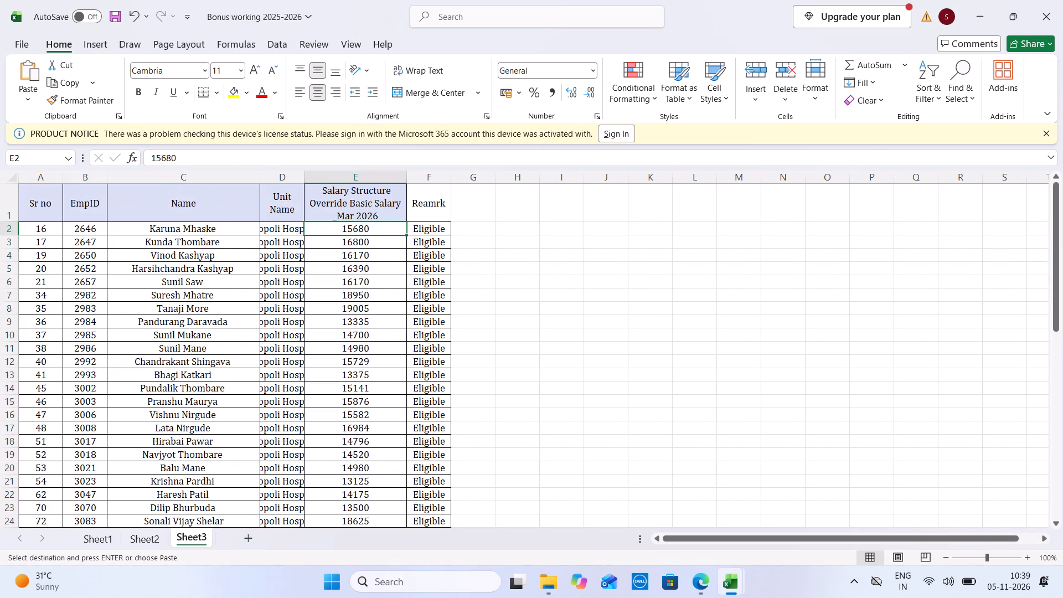
double_click(311, 174)
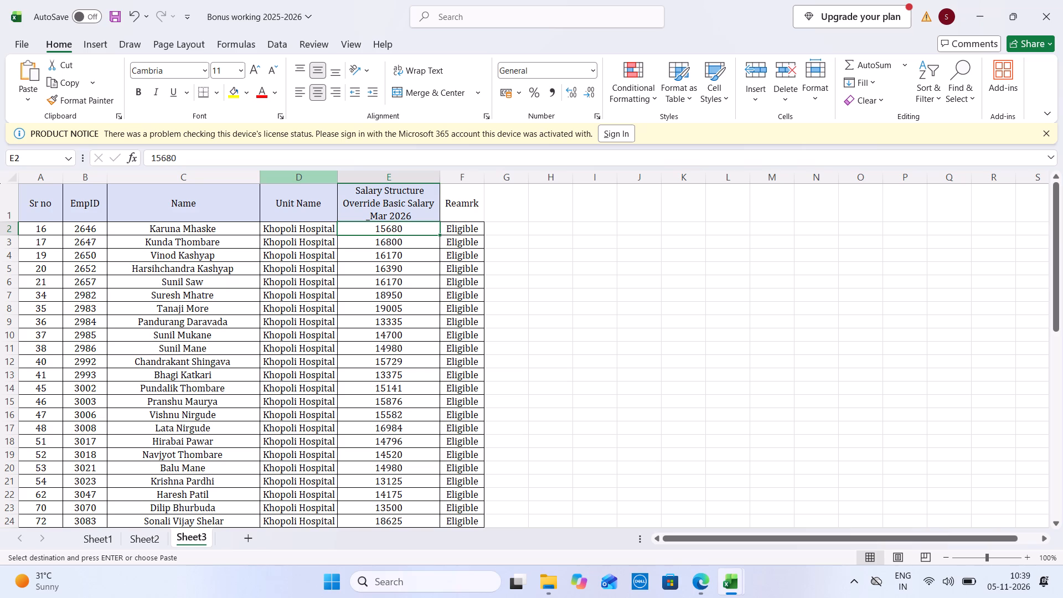
Enter 4000 in column G beside the first Khopoli Hospital employee in Sheet3.
click(509, 227)
text(4000)
key(Tab)
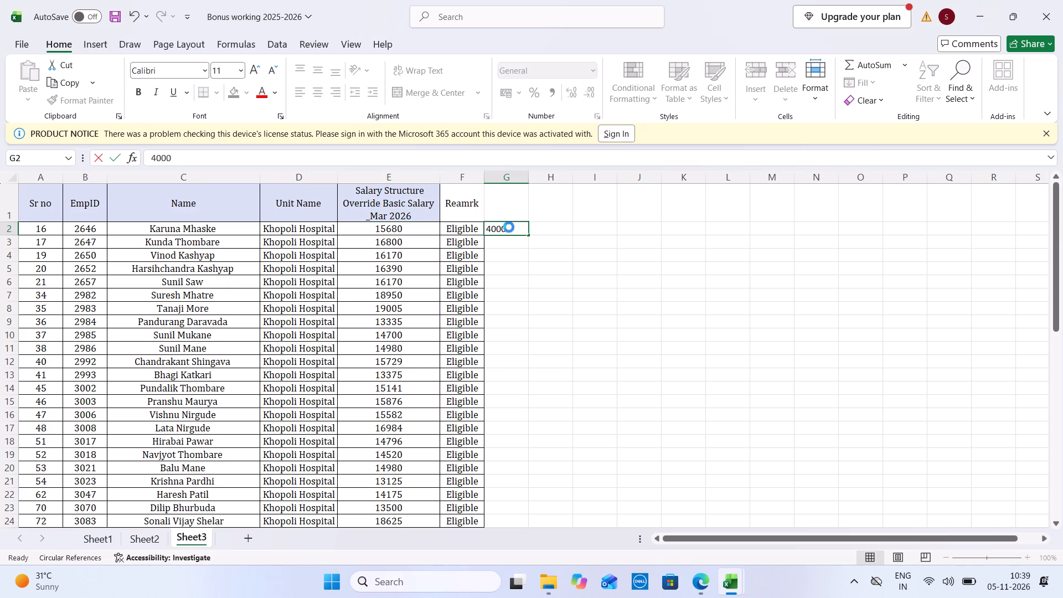
Centre column G of Sheet3 vertically and horizontally and set its font to Cambria.
click(502, 170)
click(501, 173)
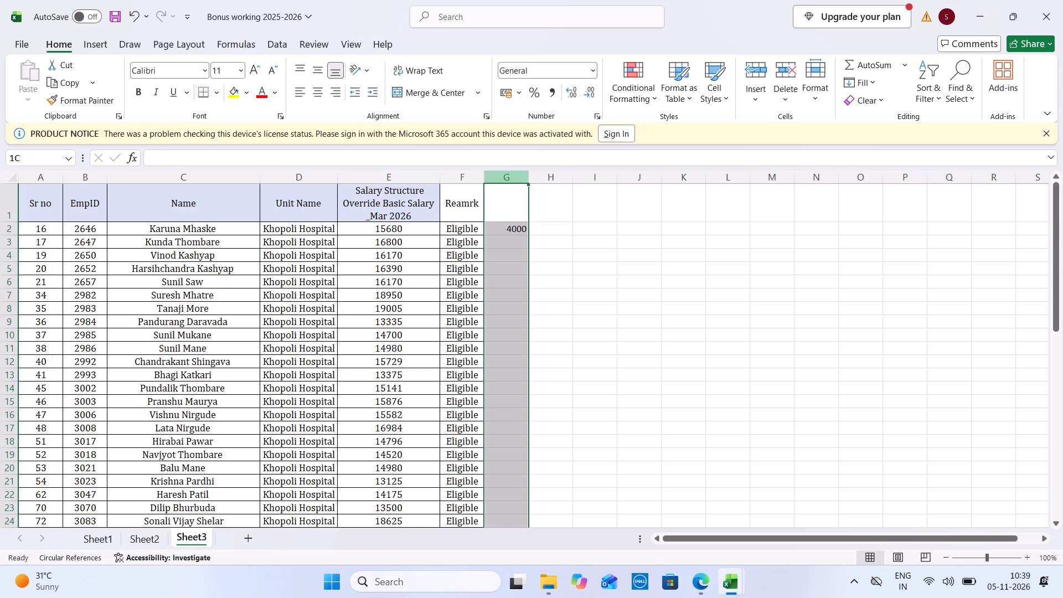
drag(322, 89, 320, 72)
click(320, 72)
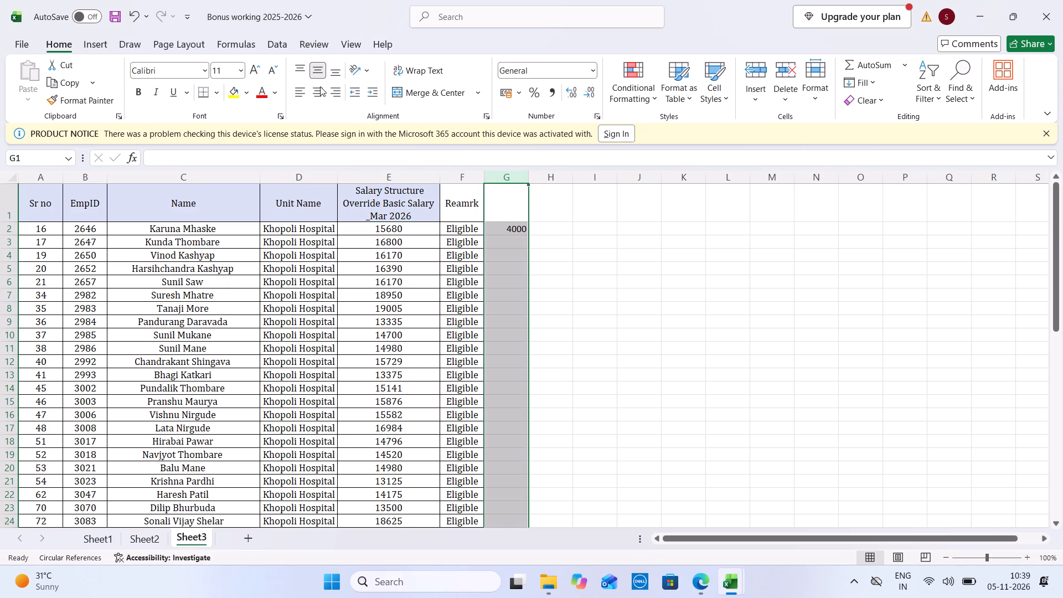
click(320, 86)
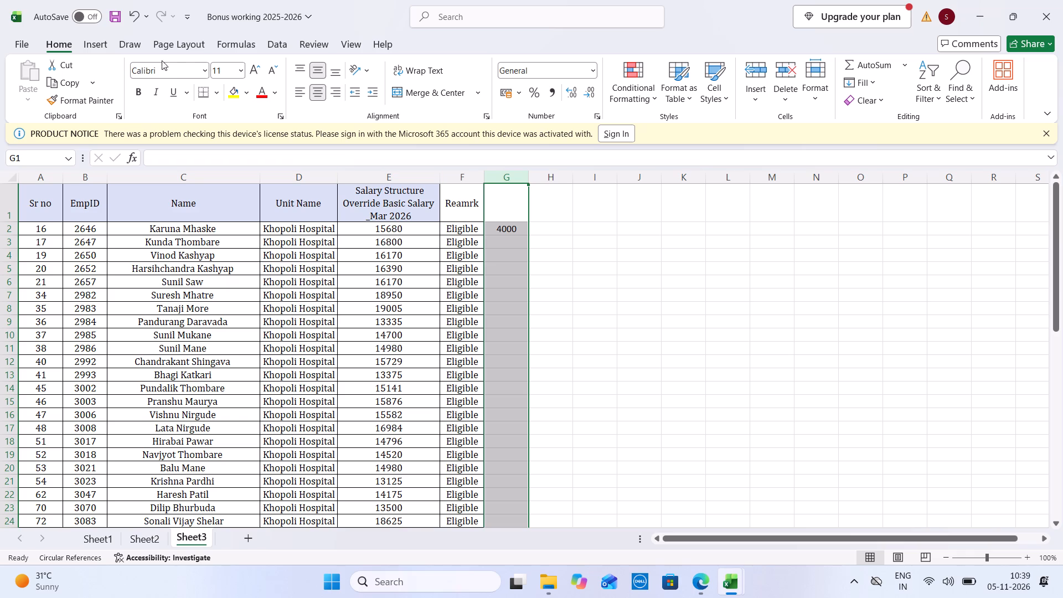
click(174, 63)
click(168, 67)
text(am)
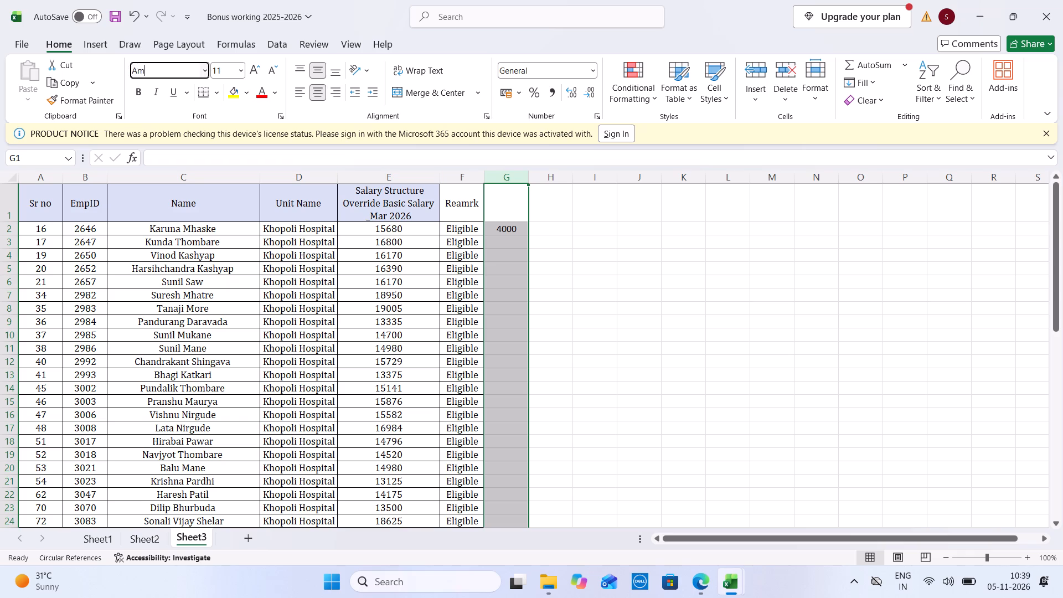
key(Return)
click(173, 70)
text(cam)
key(Return)
click(515, 227)
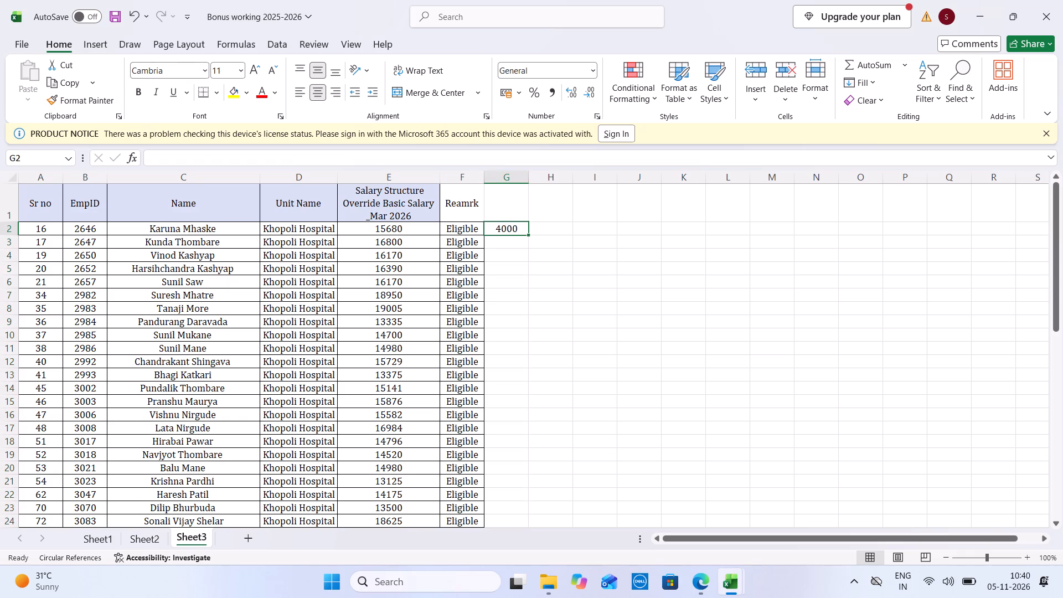
Fill the 4000 amount down column G for every Khopoli Hospital employee, through row 56.
double_click(528, 235)
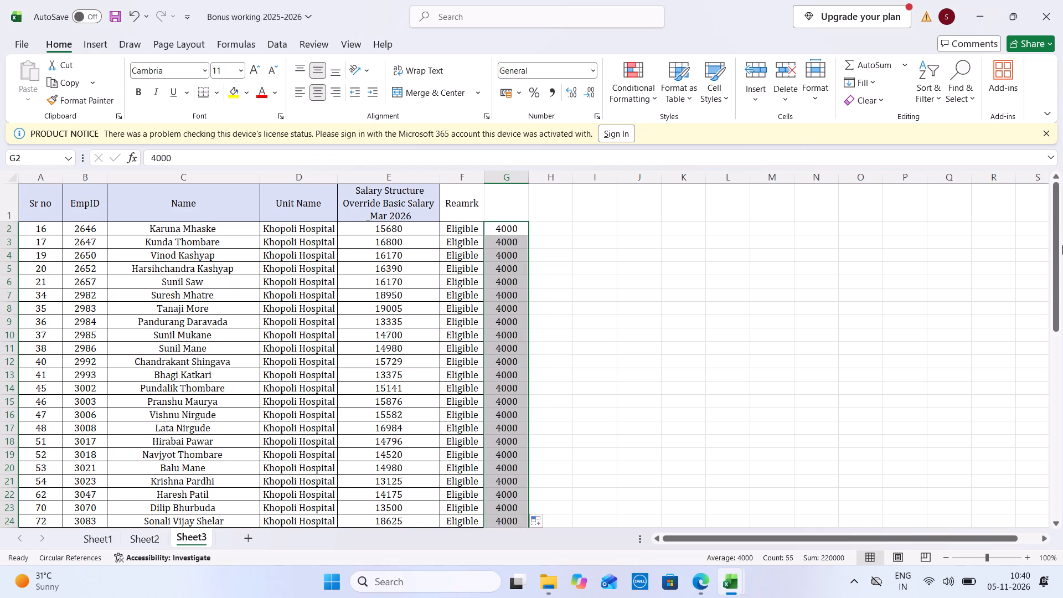
Total the column G amounts from G2 to G56 with AutoSum in G57 and make the total bold.
click(1061, 251)
drag(1060, 254, 1060, 530)
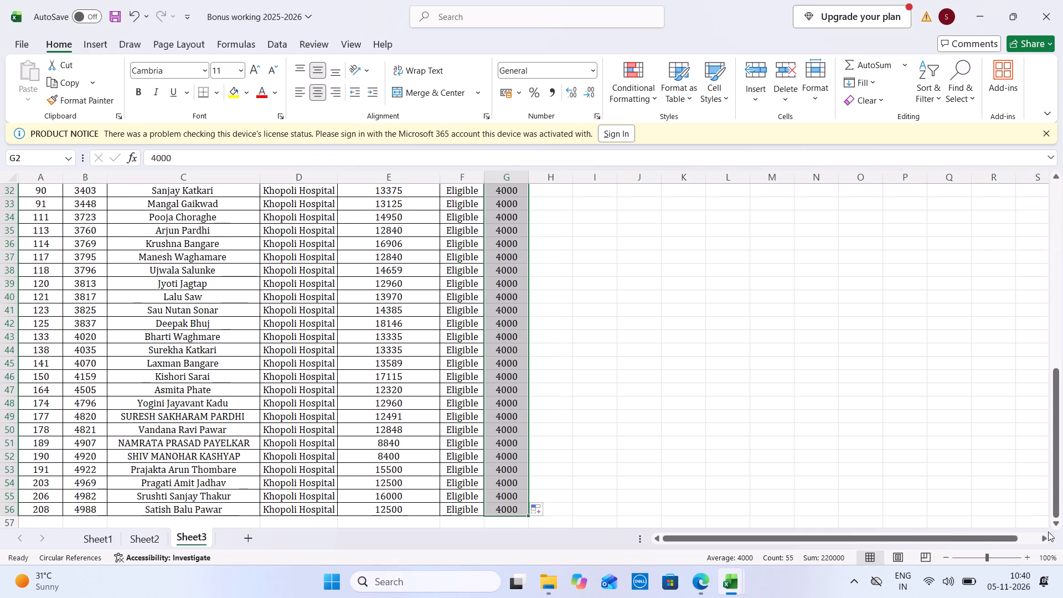
drag(508, 522, 506, 0)
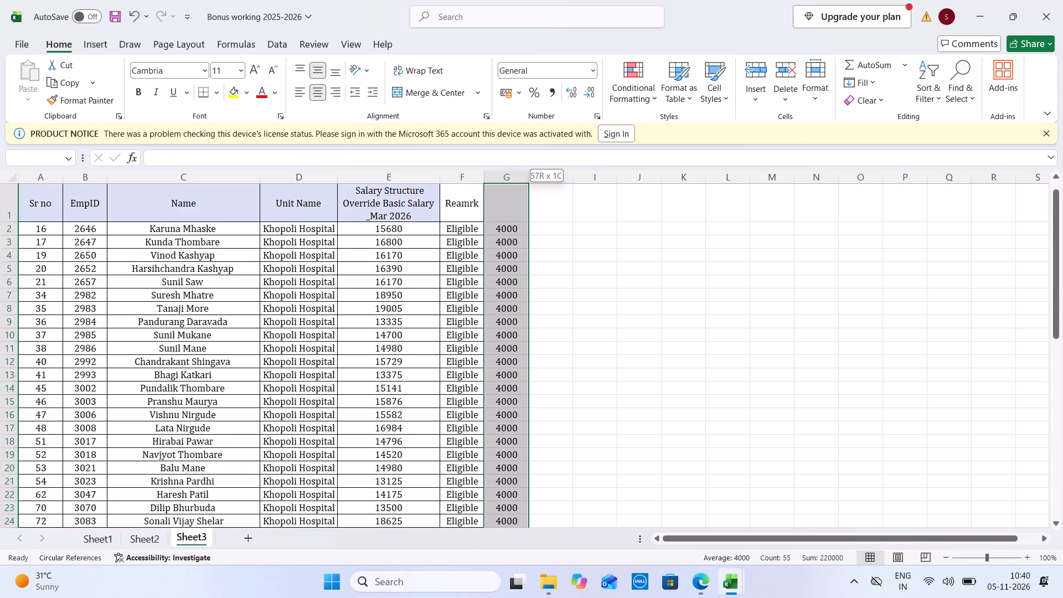
drag(506, 0, 513, 233)
click(859, 71)
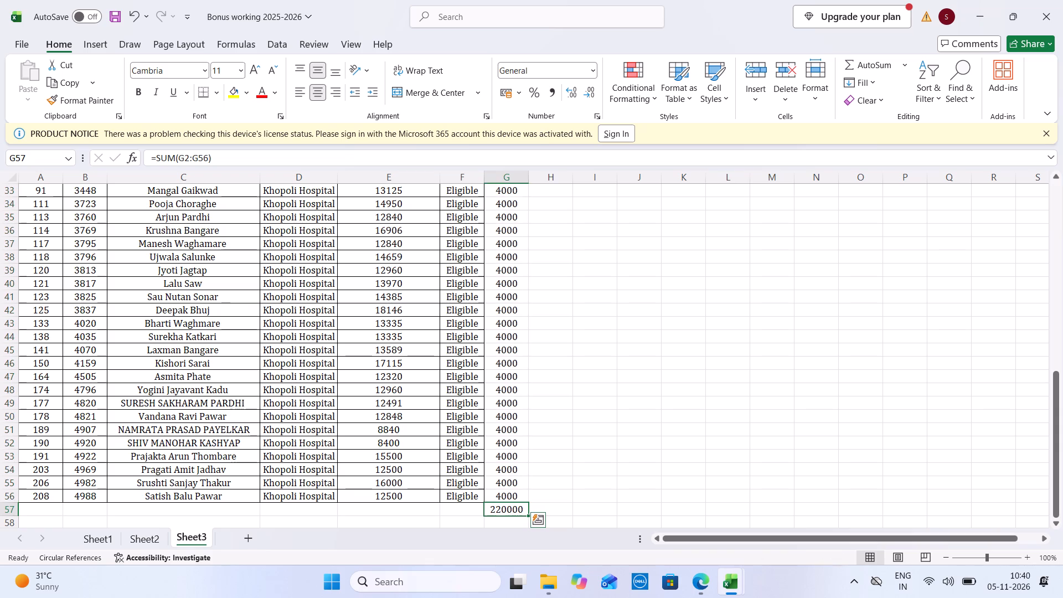
click(507, 503)
click(142, 92)
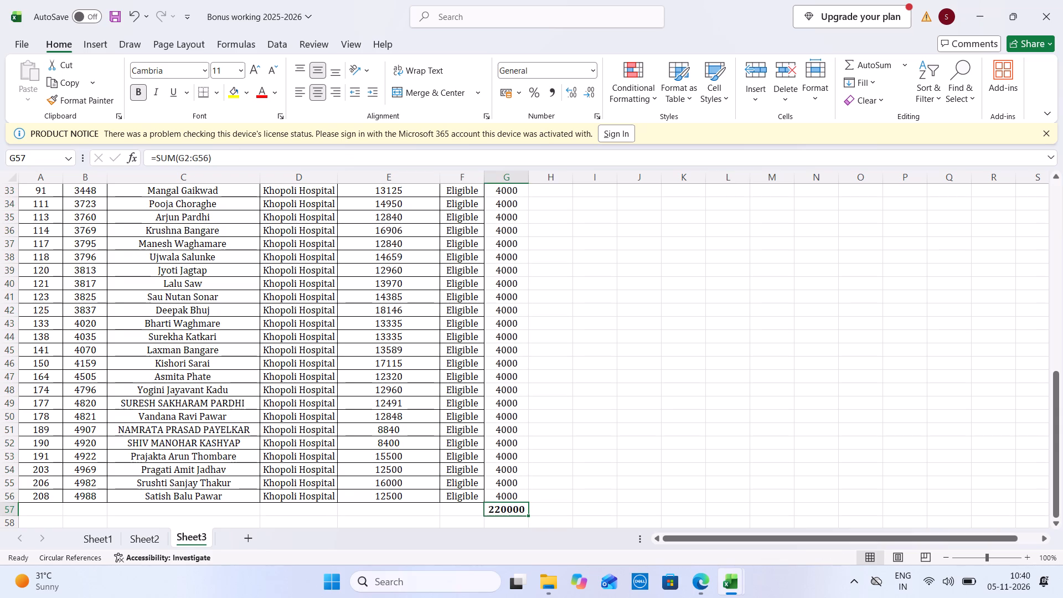
Enter 5000 in H2 beside the first employee and fill it down column H through row 56.
drag(1059, 449, 1060, 142)
click(564, 226)
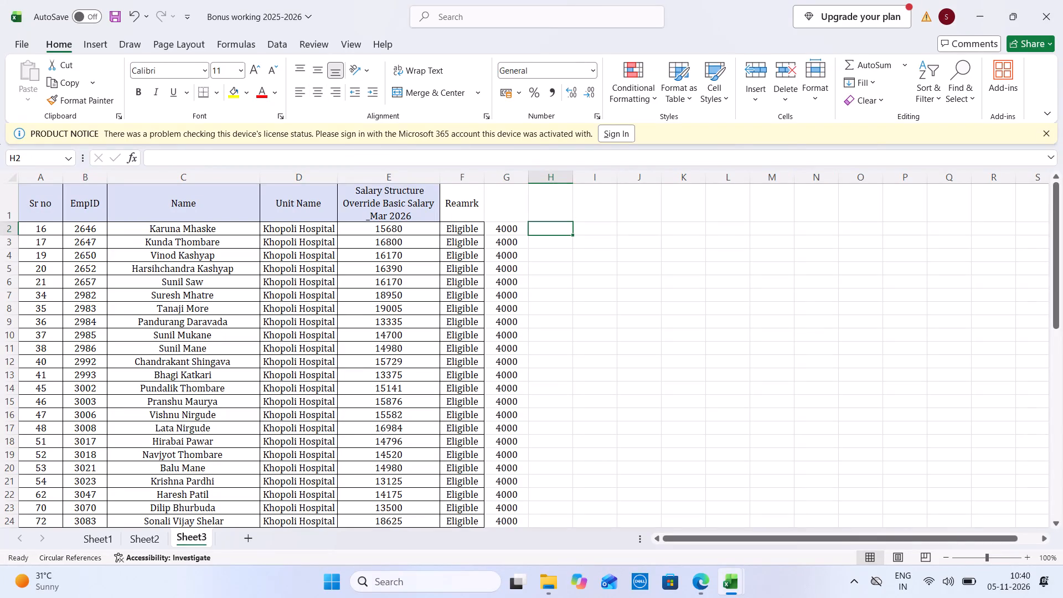
text(5000)
click(594, 245)
click(569, 233)
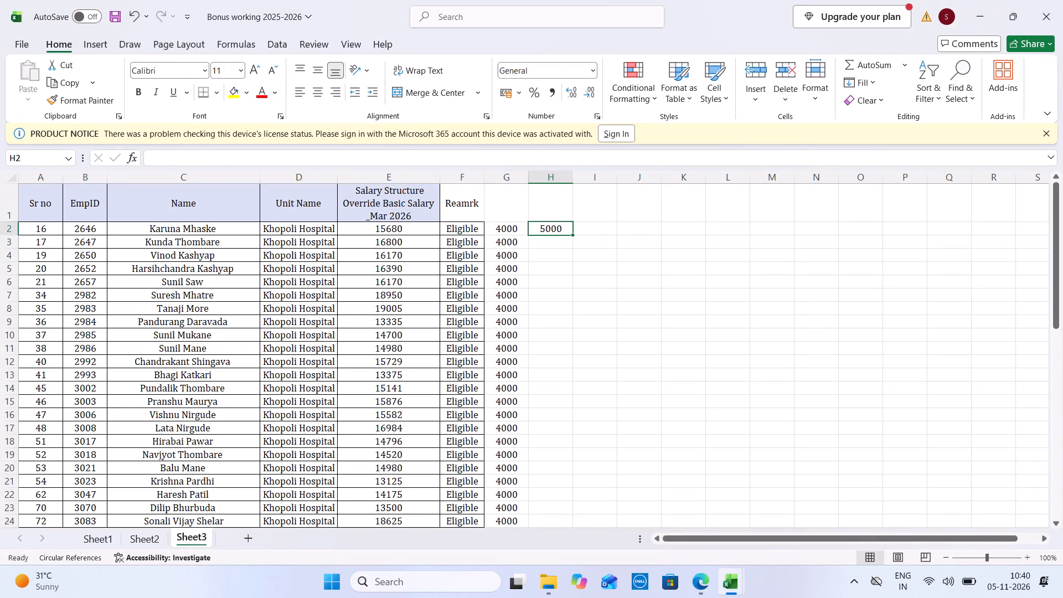
double_click(571, 235)
Total the 5000 amounts from H2 to H56 with AutoSum in H57.
drag(1052, 230, 1062, 511)
click(557, 516)
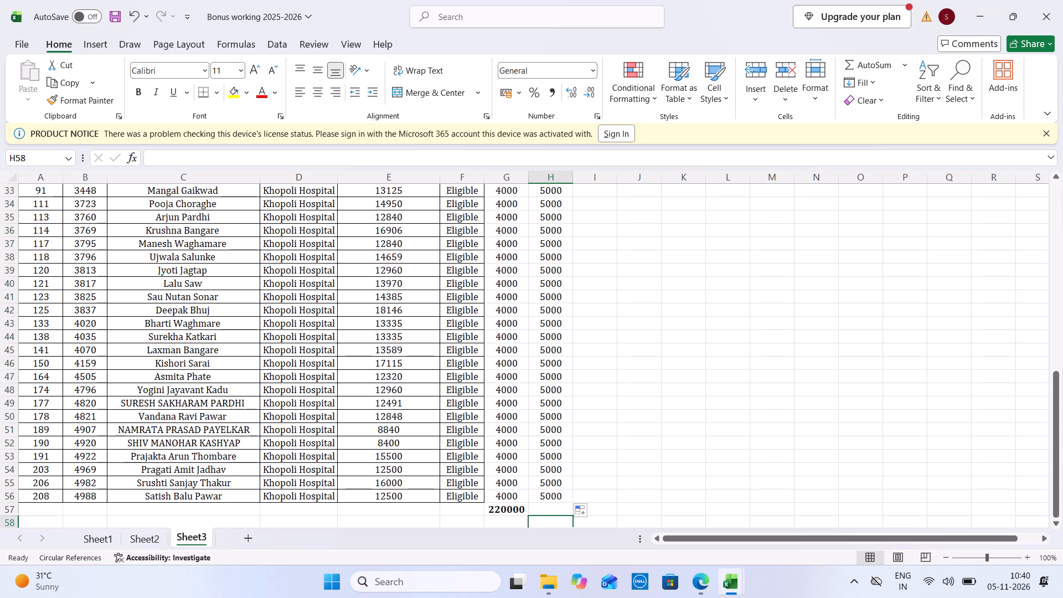
drag(560, 511, 544, 230)
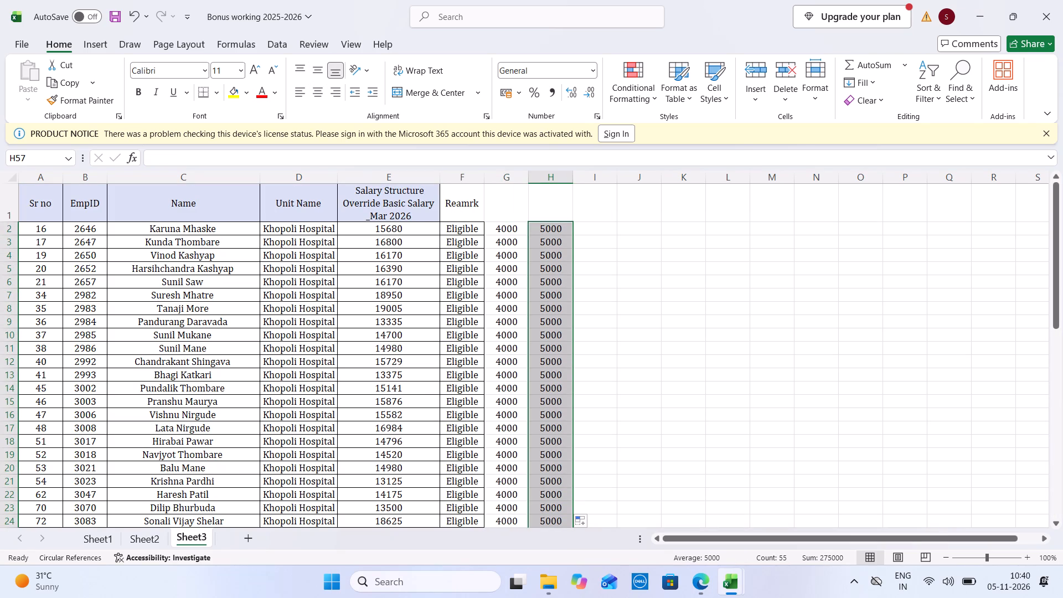
click(854, 66)
key(Down)
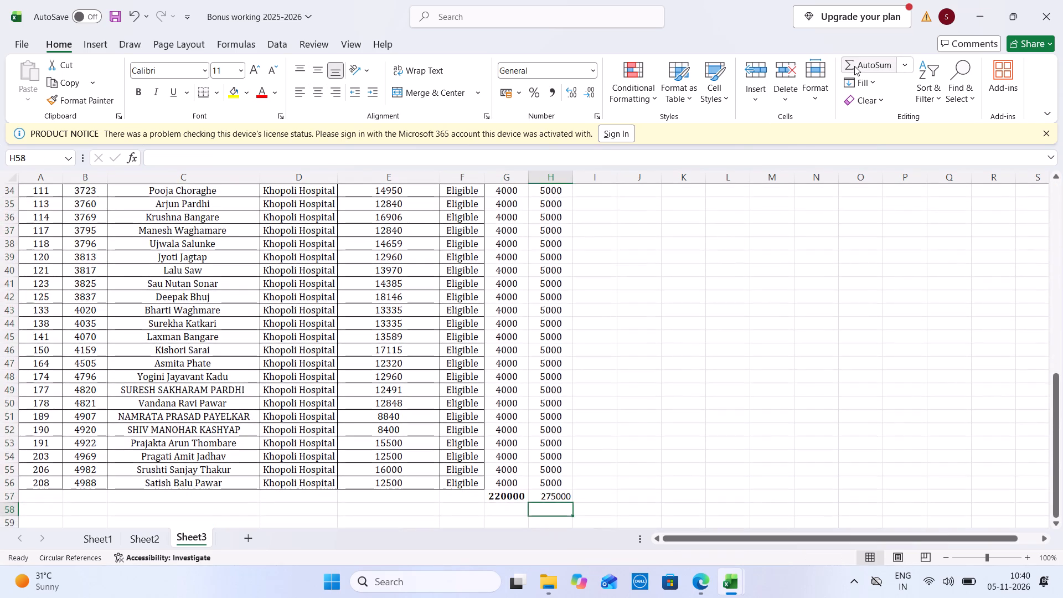
Centre the column H total in H57 horizontally and vertically, and set its font to bold Cambria.
key(Up)
click(319, 94)
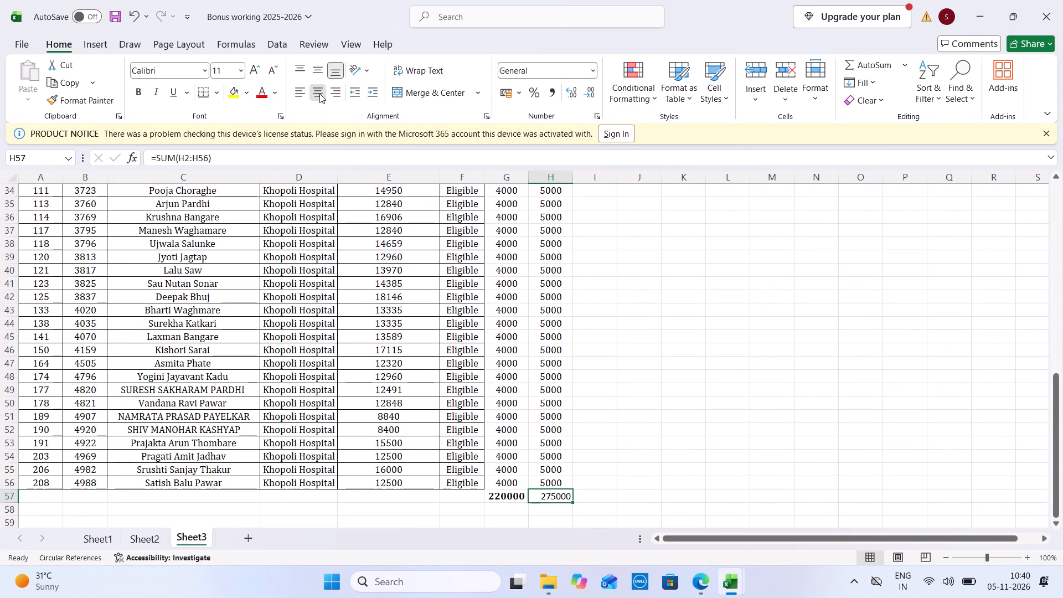
click(317, 75)
click(187, 74)
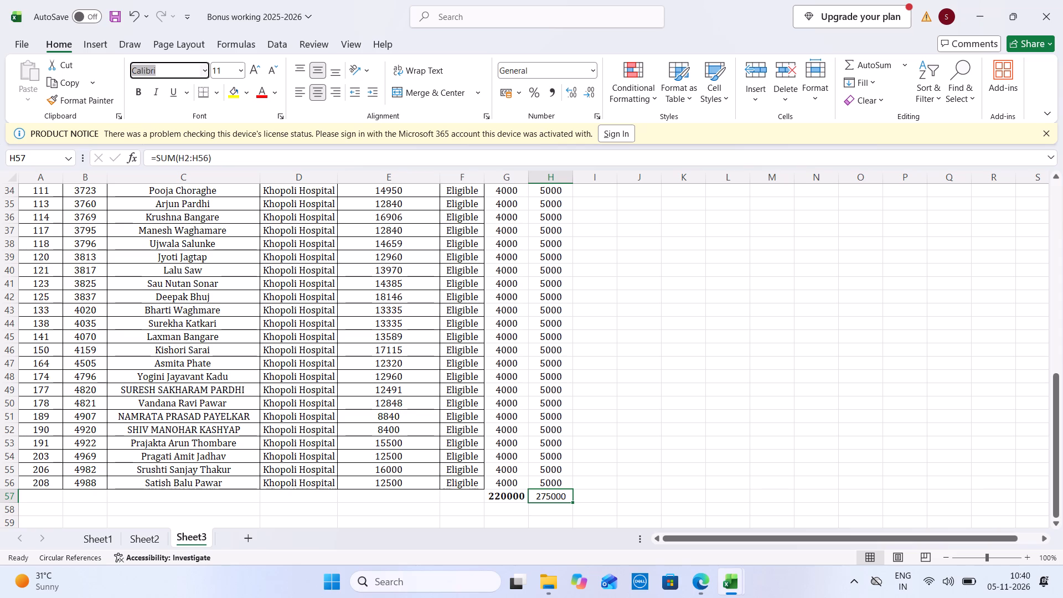
text(cam)
key(Return)
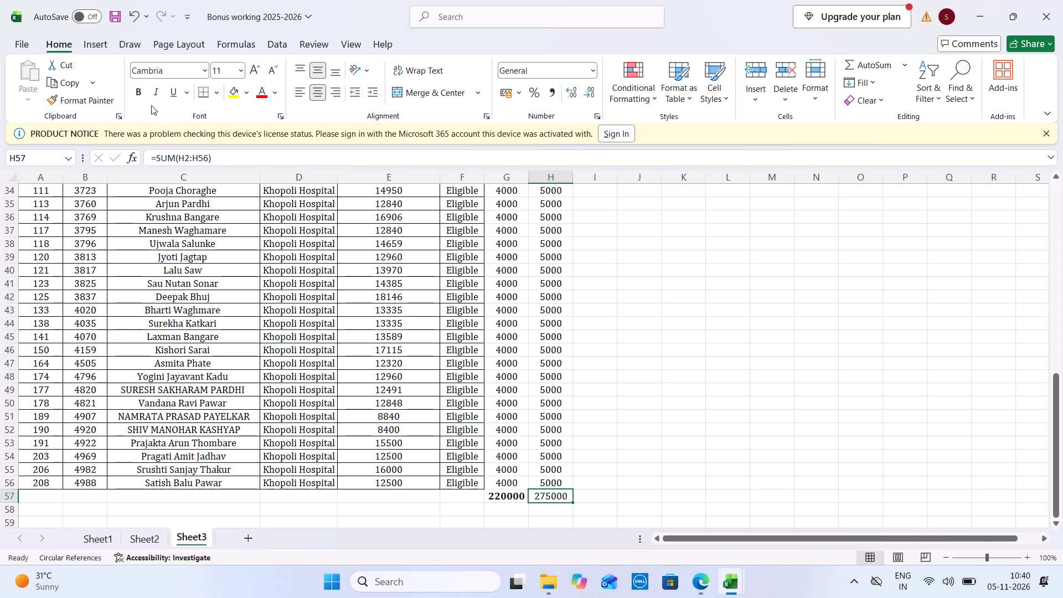
click(132, 87)
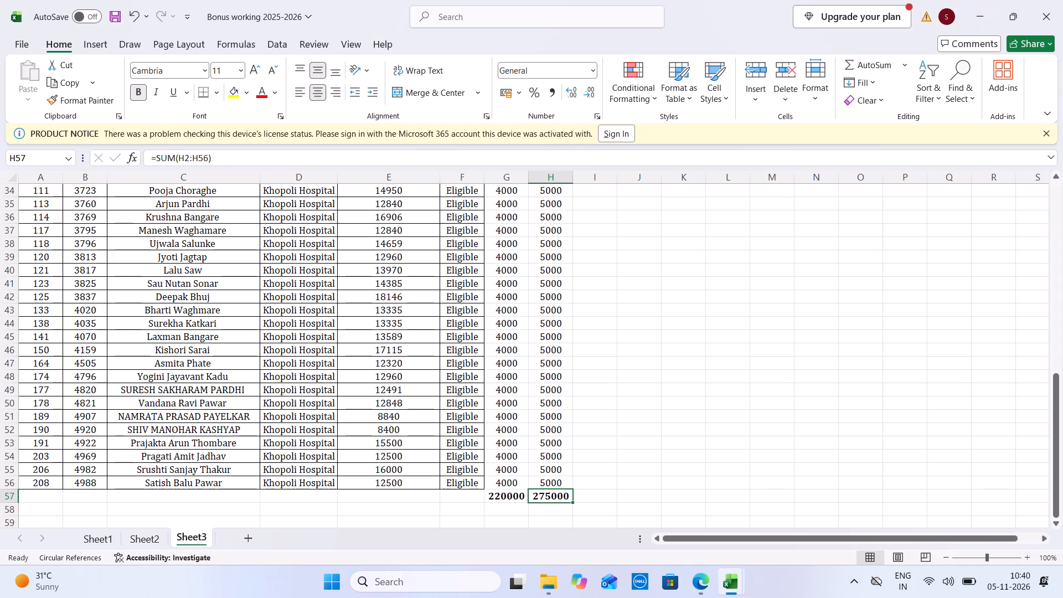
Reduce the font size of both totals in G57:H57 to 10 and apply the Currency number format.
drag(512, 497, 558, 496)
click(275, 71)
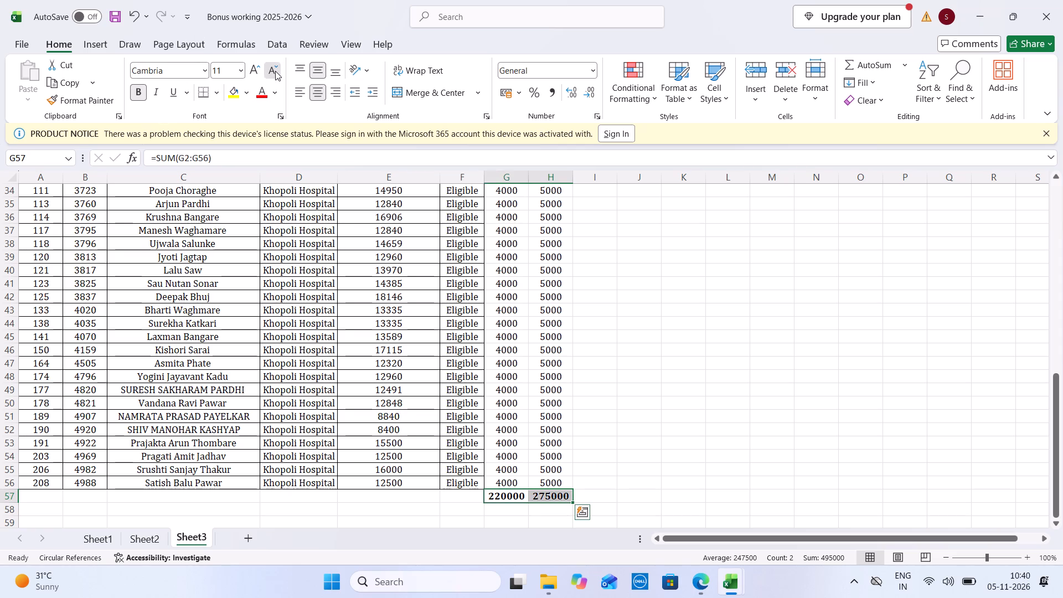
click(595, 72)
click(569, 163)
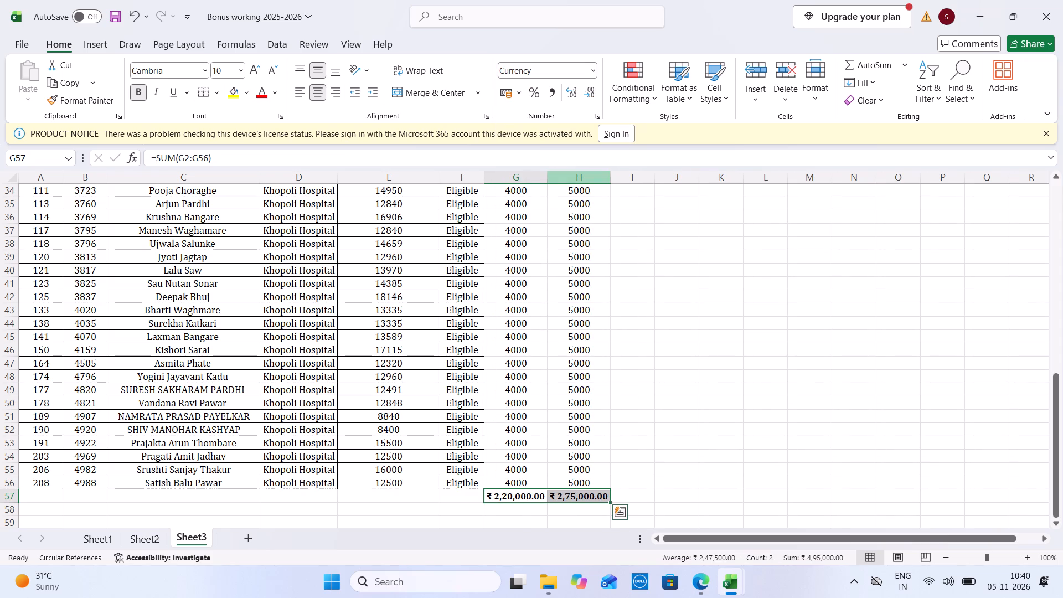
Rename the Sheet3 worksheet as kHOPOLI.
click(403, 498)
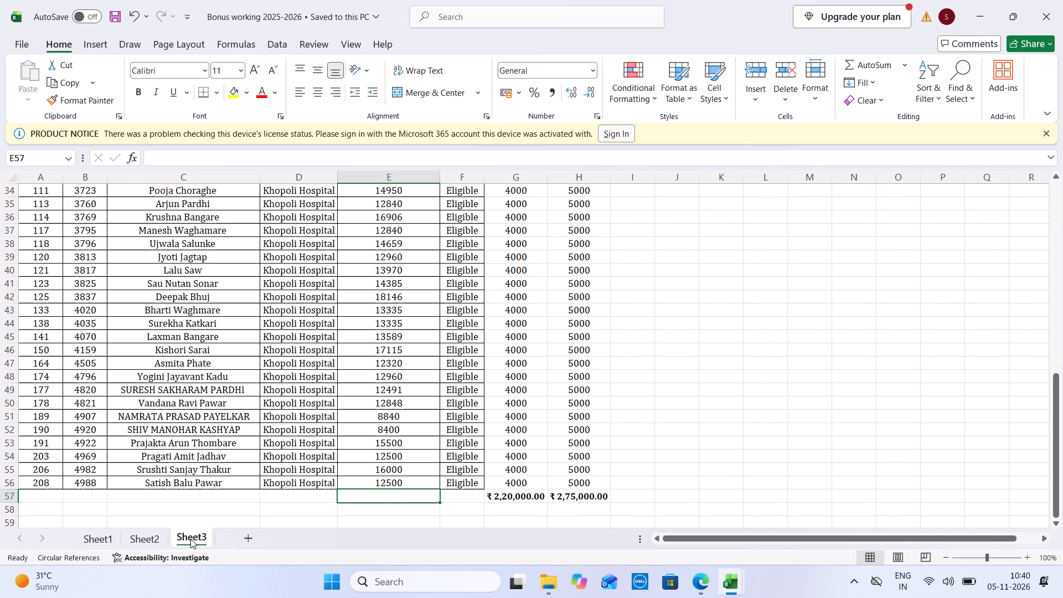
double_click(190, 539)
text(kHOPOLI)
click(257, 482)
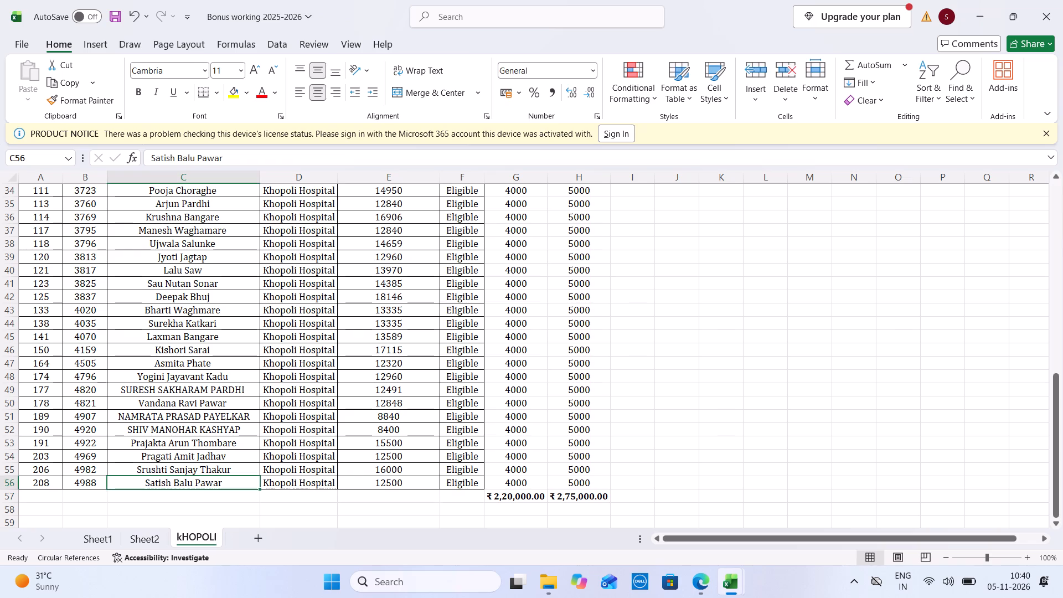
Correct the capitalisation of the worksheet name so it reads Khopoli.
drag(578, 496, 131, 353)
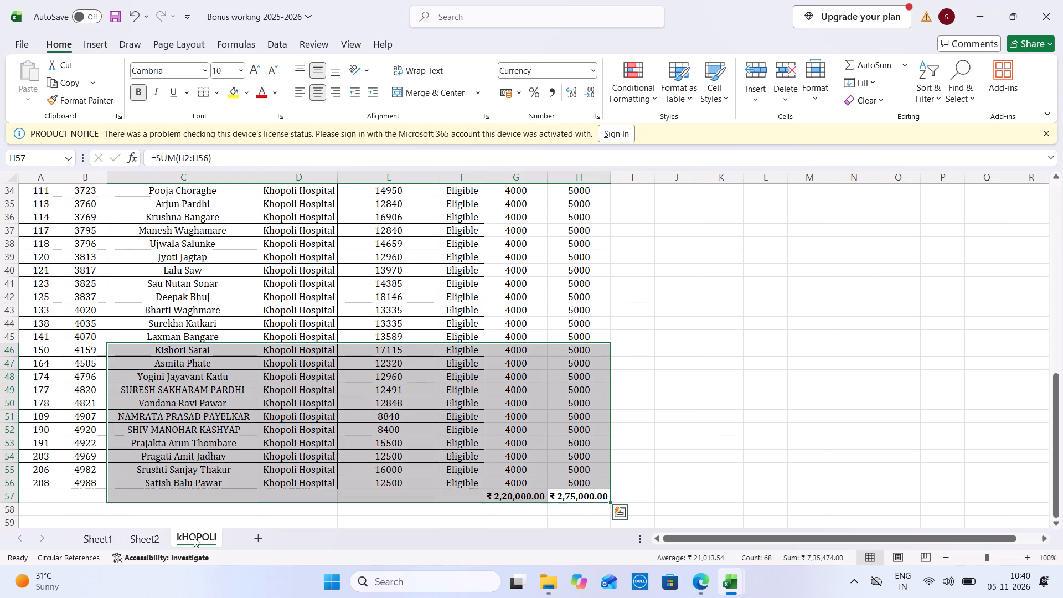
double_click(194, 537)
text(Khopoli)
click(234, 463)
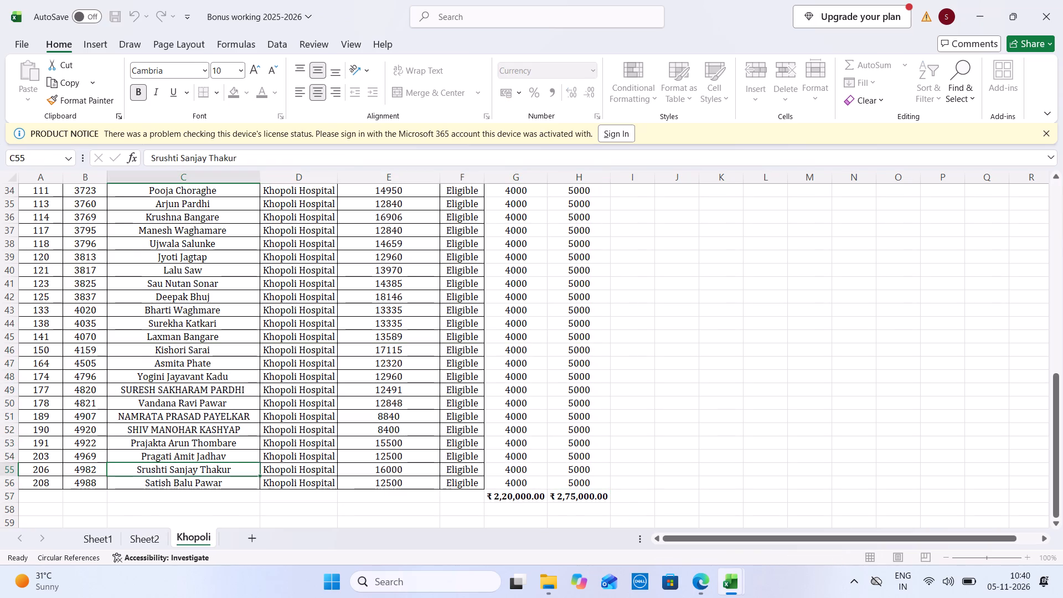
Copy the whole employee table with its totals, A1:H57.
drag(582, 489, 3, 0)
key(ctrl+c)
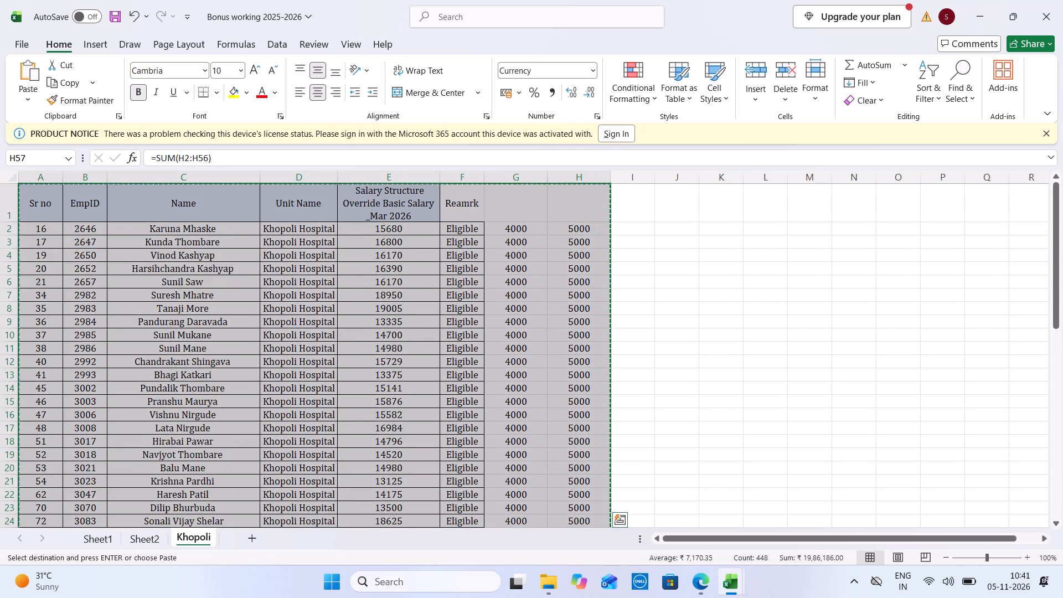
Renumber the Sr no column by entering 1 in A2 and 2 in A3, and fill the series down through row 56.
click(40, 230)
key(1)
key(Down)
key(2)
drag(40, 230, 40, 232)
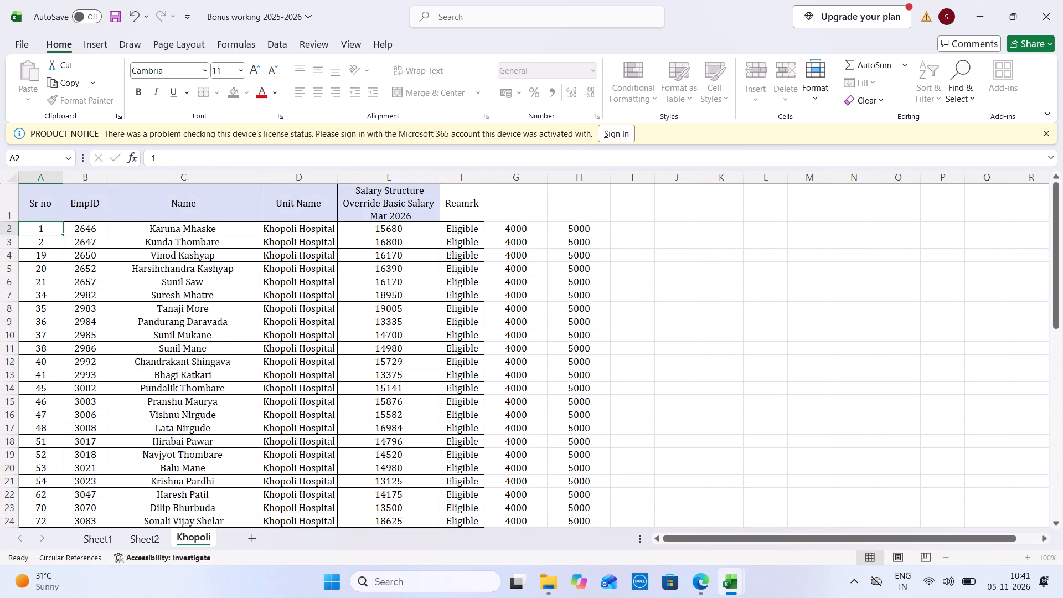
drag(40, 232, 43, 238)
double_click(63, 246)
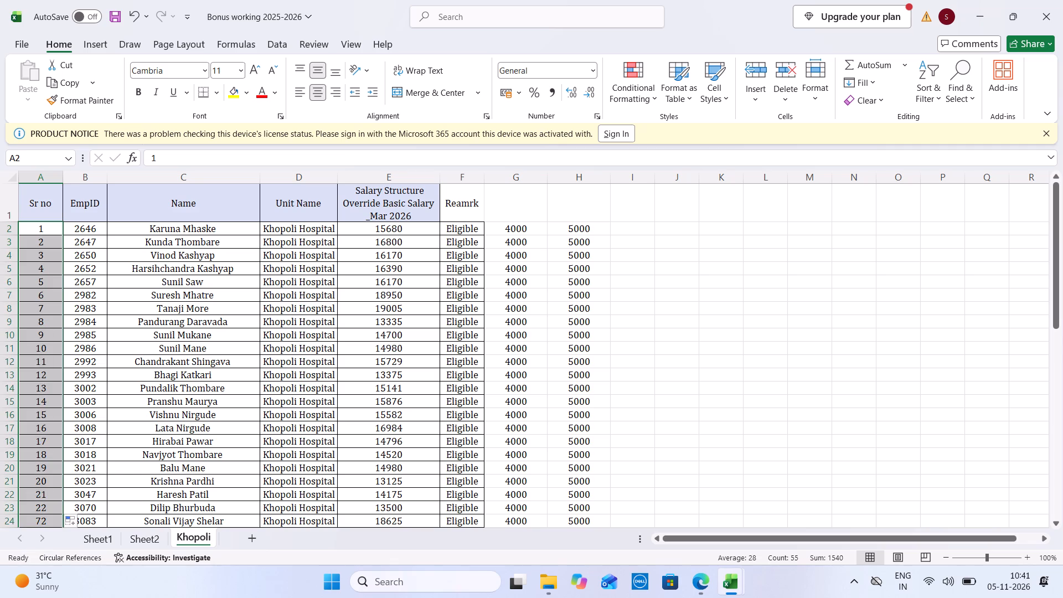
Select the renumbered table from the Sr no header in A1 through the totals in column H.
drag(43, 199, 574, 517)
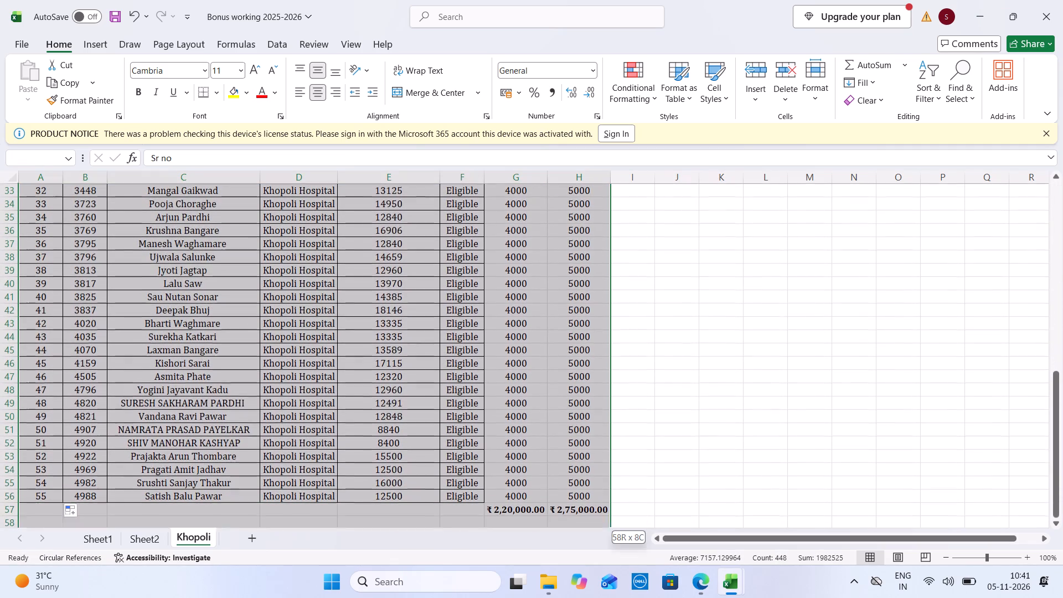
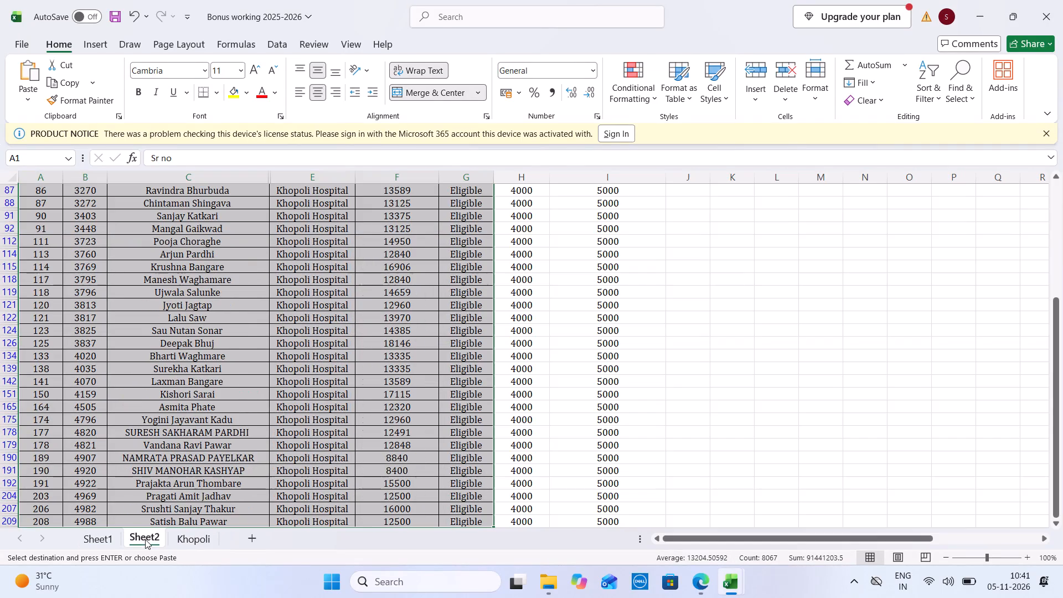
Open the Unit Name column's filter choices for the employee list on Sheet2.
drag(1058, 411, 1062, 147)
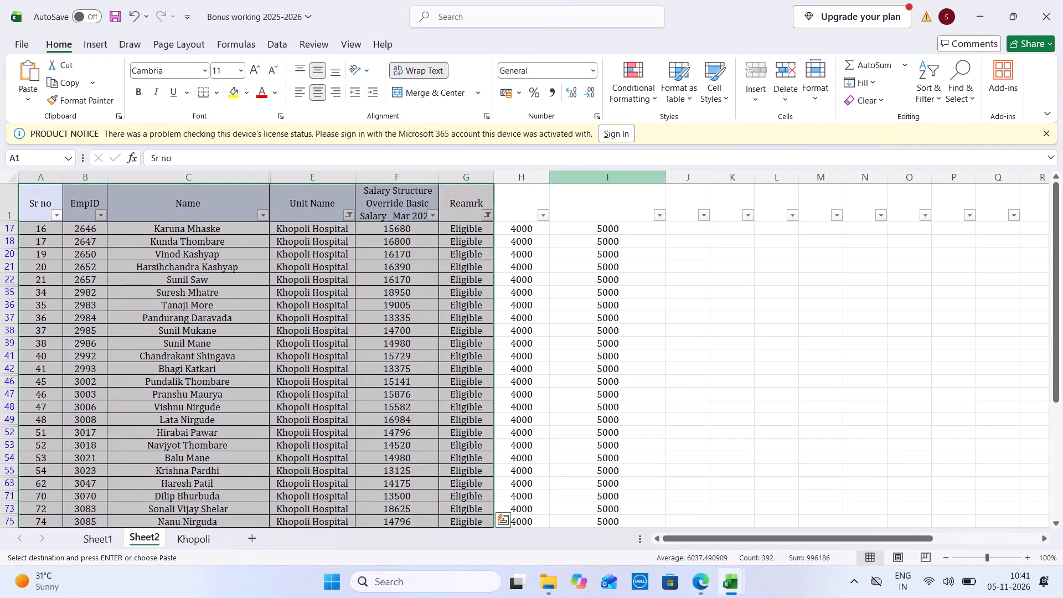
click(348, 215)
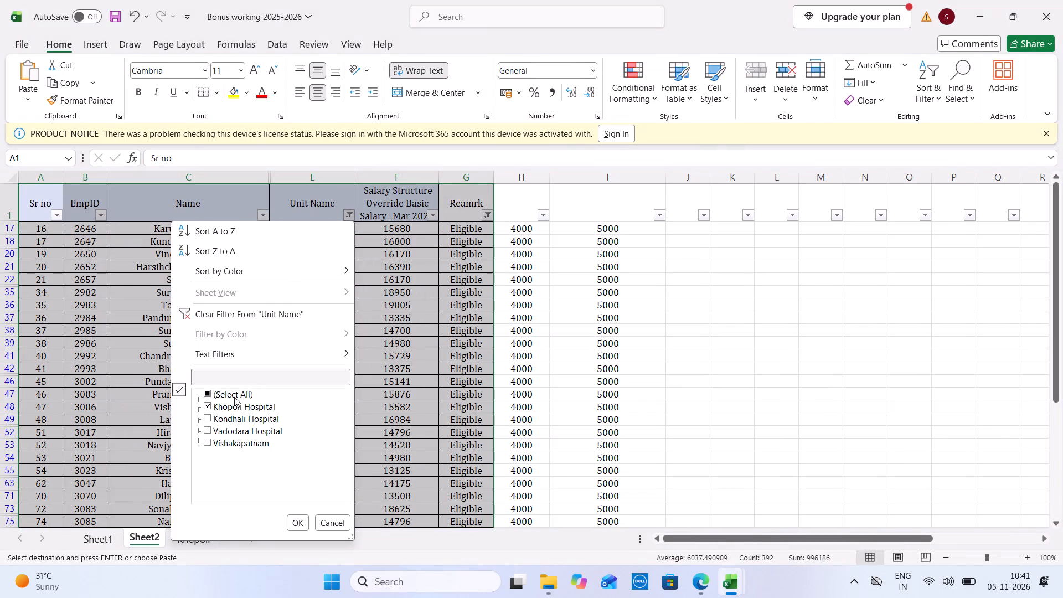
Filter the Unit Name column on Sheet2 to show only Kondhali Hospital instead of Khopoli Hospital.
click(221, 408)
click(210, 421)
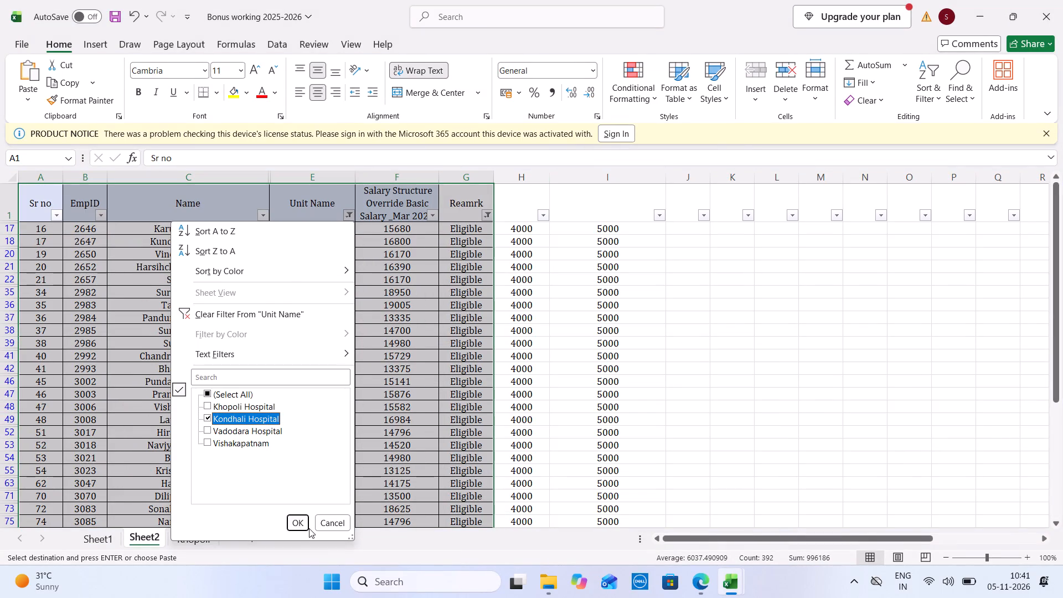
click(302, 528)
Copy the filtered Kondhali list from Sr no to Reamrk, headers included, and paste it at A1 of a new sheet.
drag(38, 209, 453, 503)
click(260, 543)
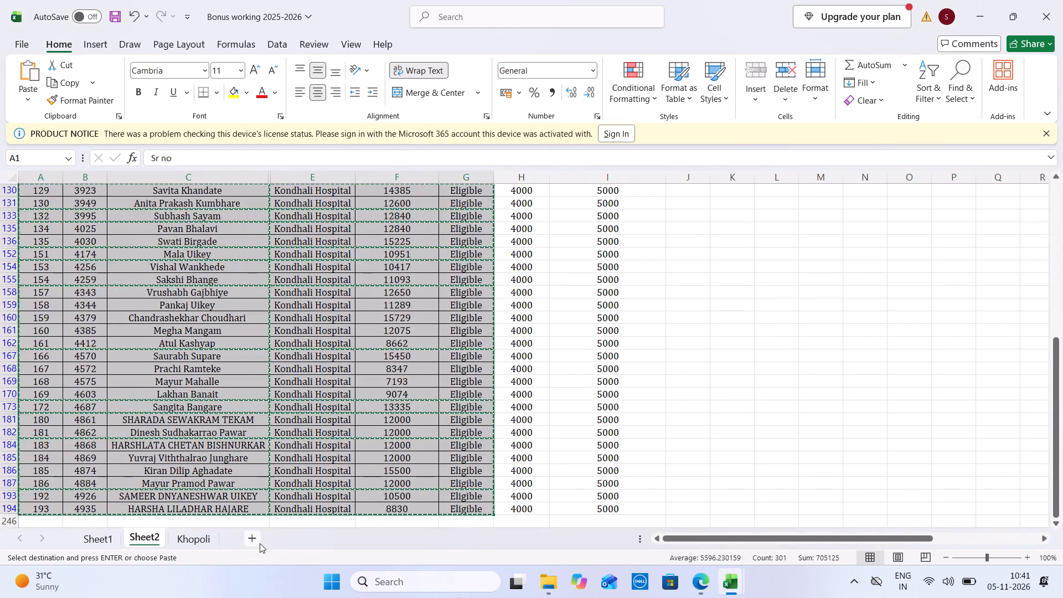
key(ctrl+v)
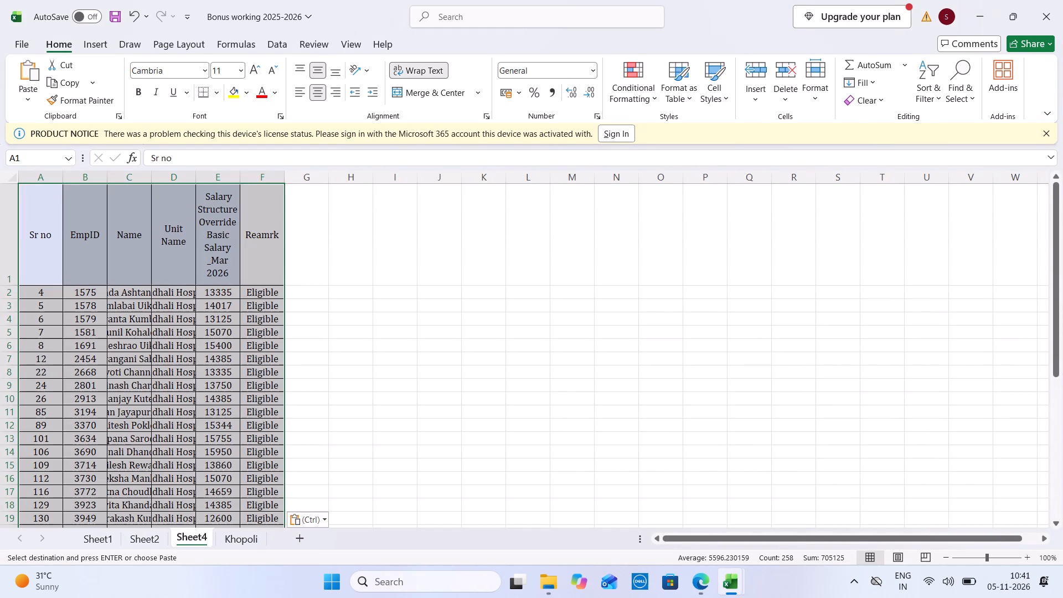
Reduce the height of header row 1 on the new sheet.
drag(5, 283, 16, 233)
click(226, 208)
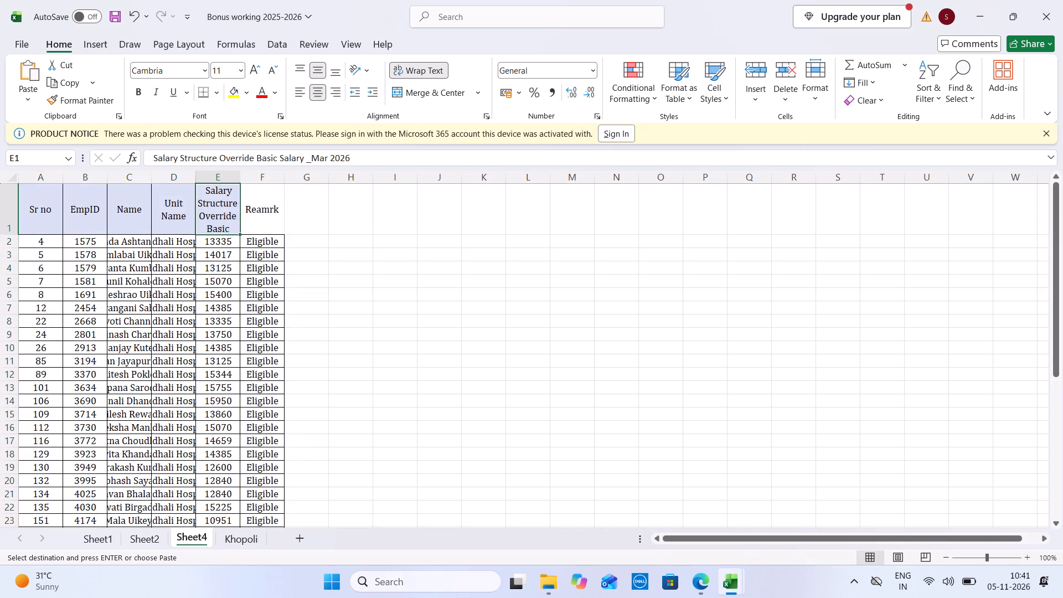
Renumber the Sr no column by entering 1 and 2 in A2:A3 and filling the series down the list.
click(59, 236)
key(1)
key(Down)
key(2)
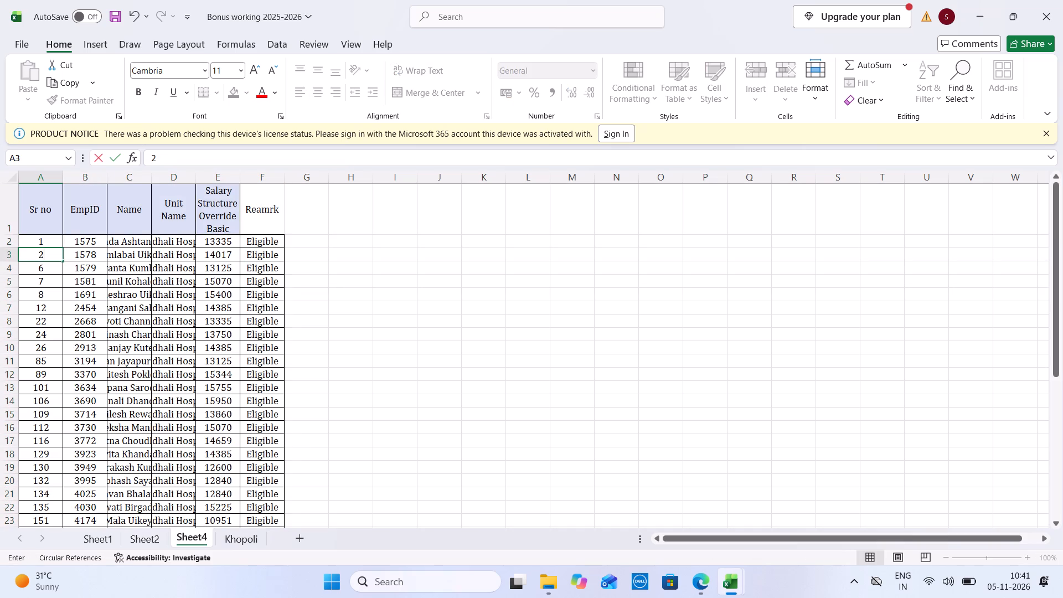
drag(59, 236, 56, 252)
double_click(63, 260)
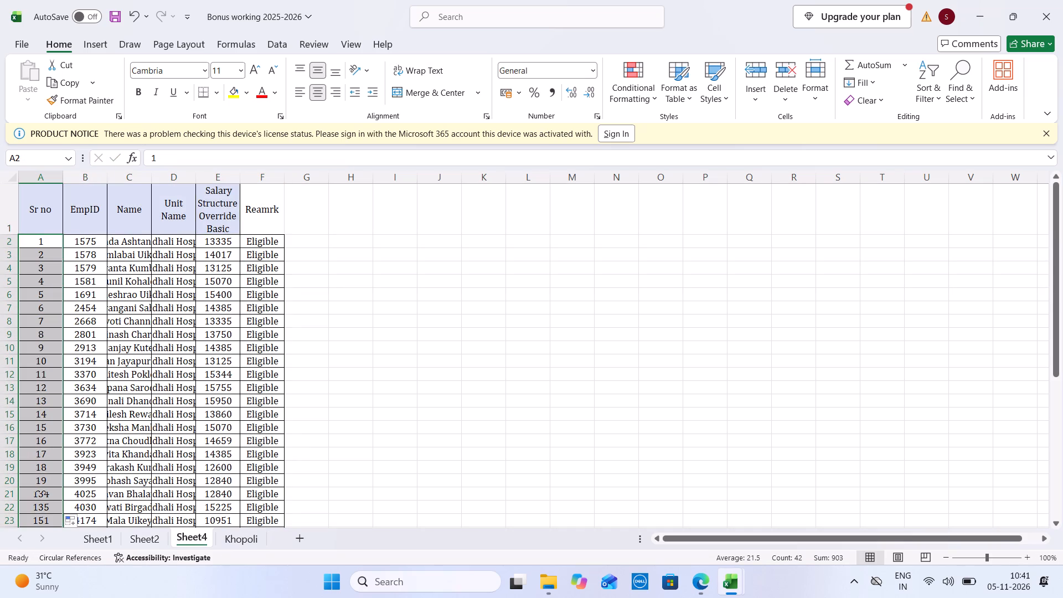
Widen the Name column enough for most names and fit the Unit Name column to its contents.
double_click(151, 181)
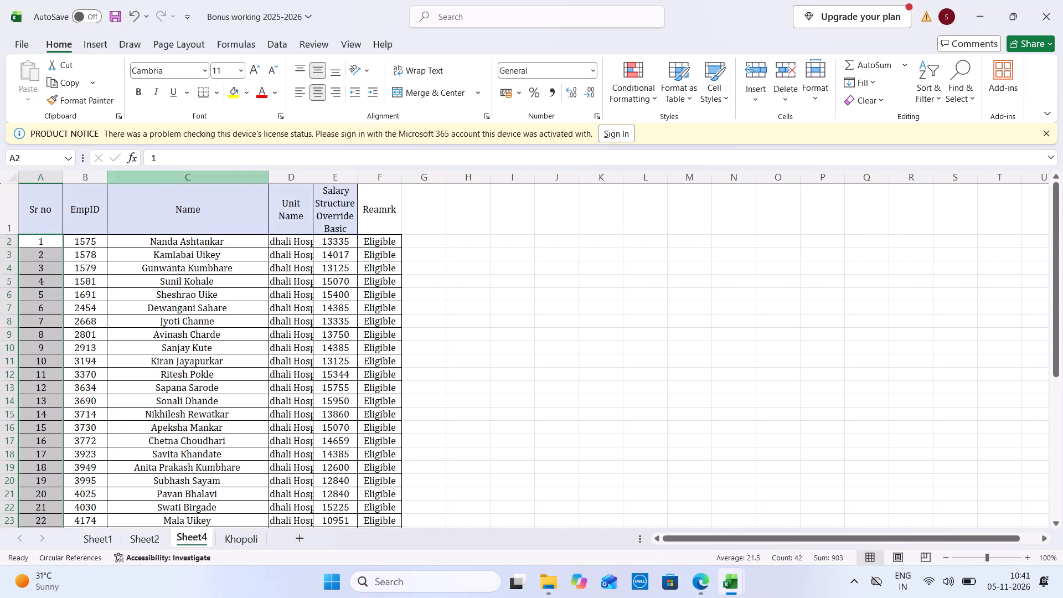
drag(269, 179, 245, 179)
double_click(287, 178)
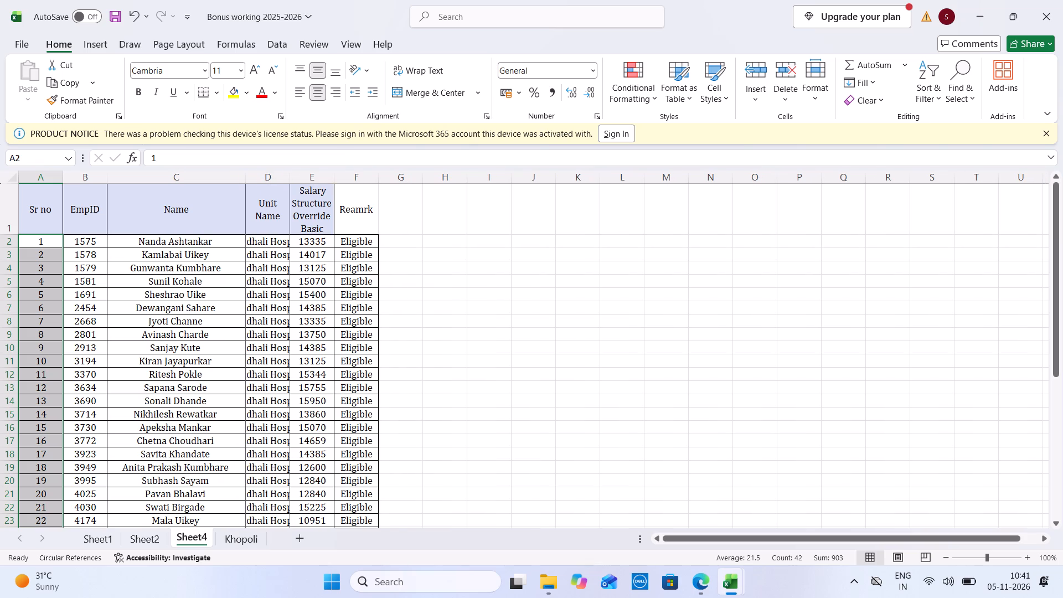
click(254, 385)
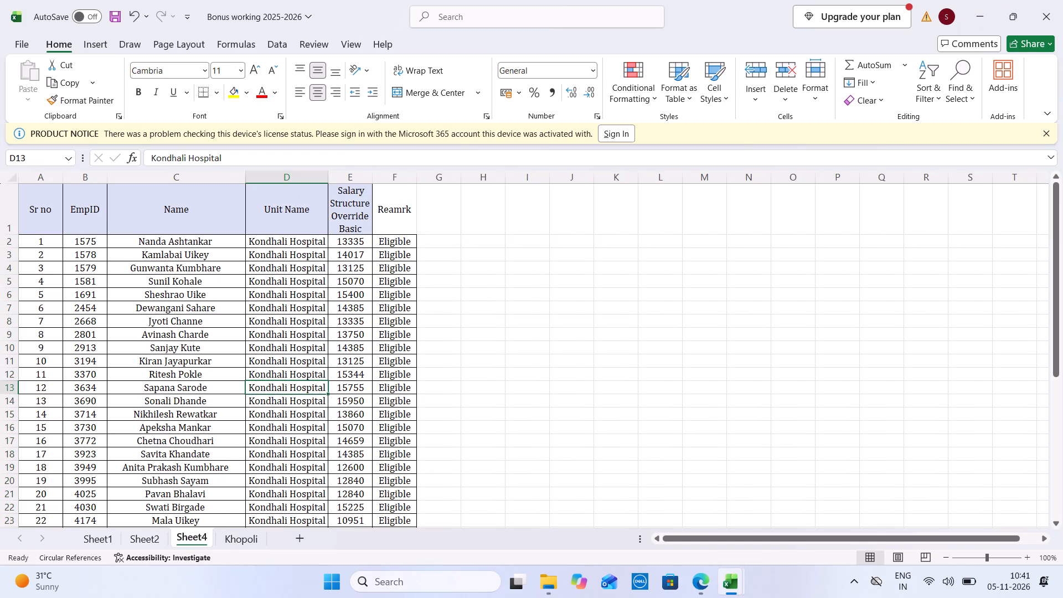
click(291, 463)
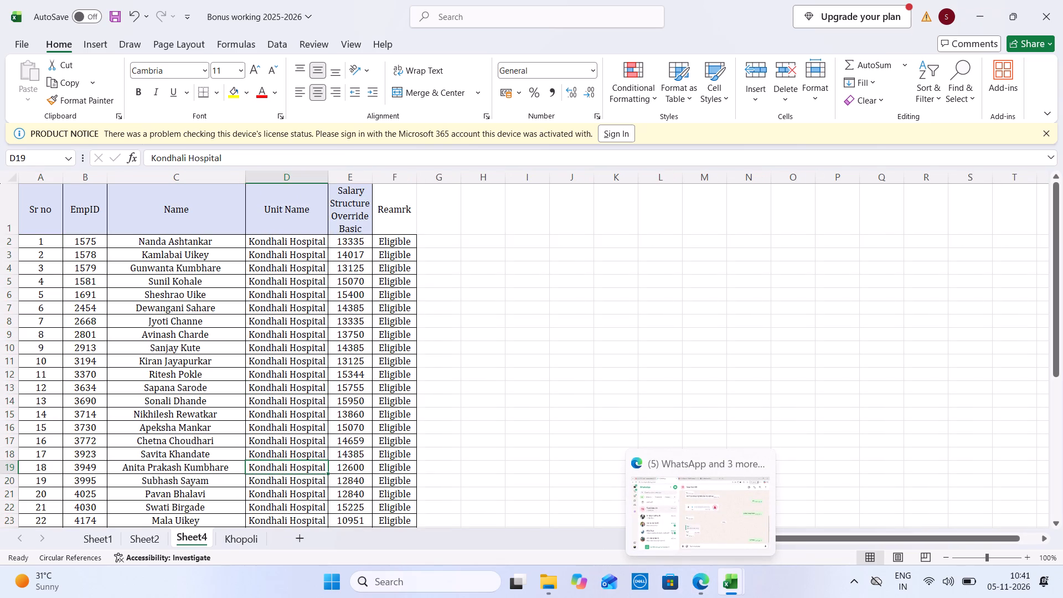
Open the People HR workbook from the Pen drive folder on Local Disk (D:) without updating its external links.
click(550, 586)
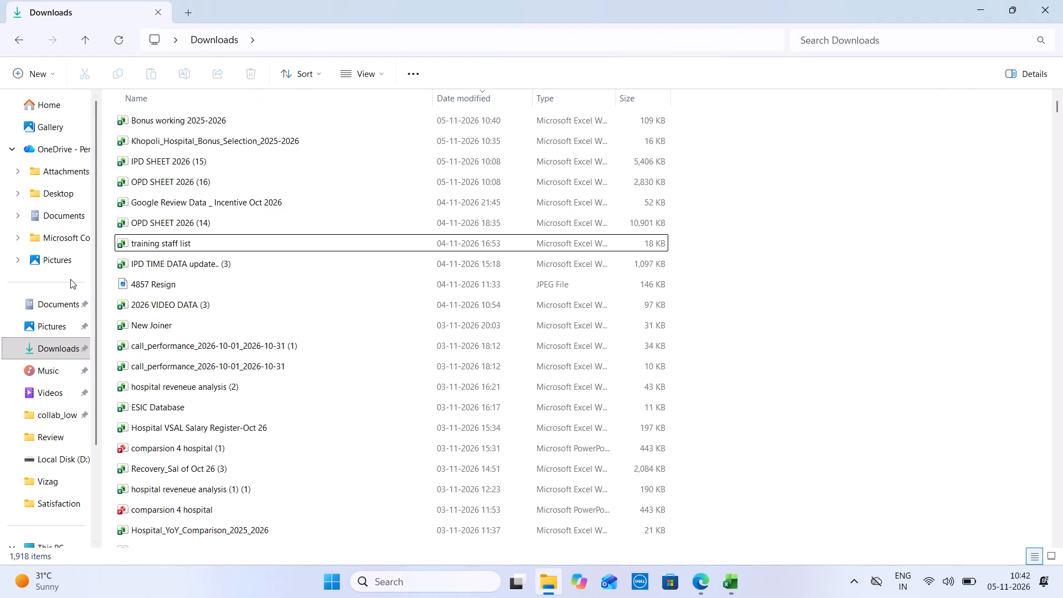
click(39, 346)
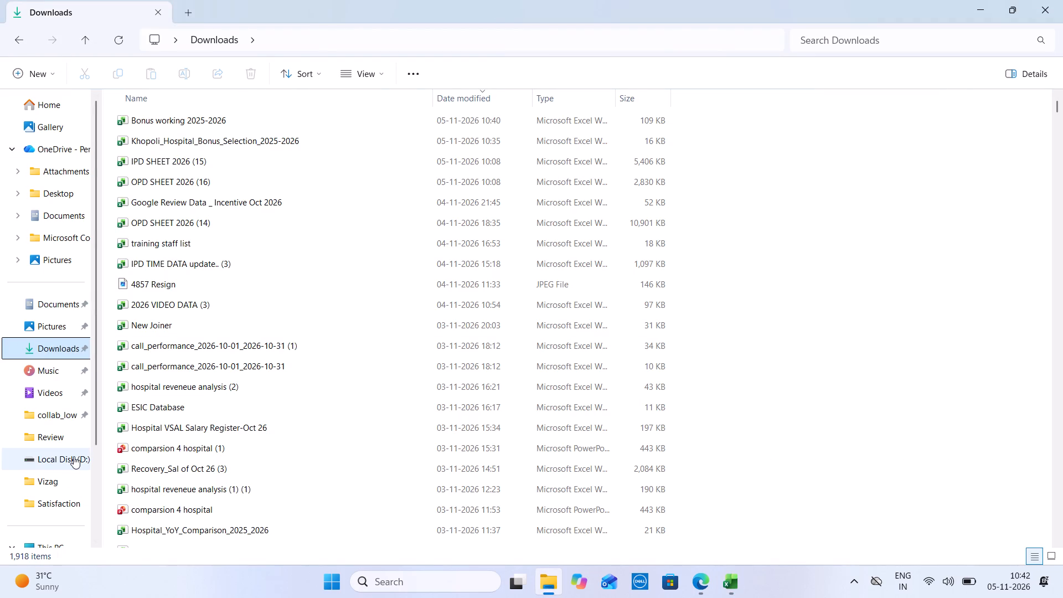
click(74, 456)
double_click(162, 461)
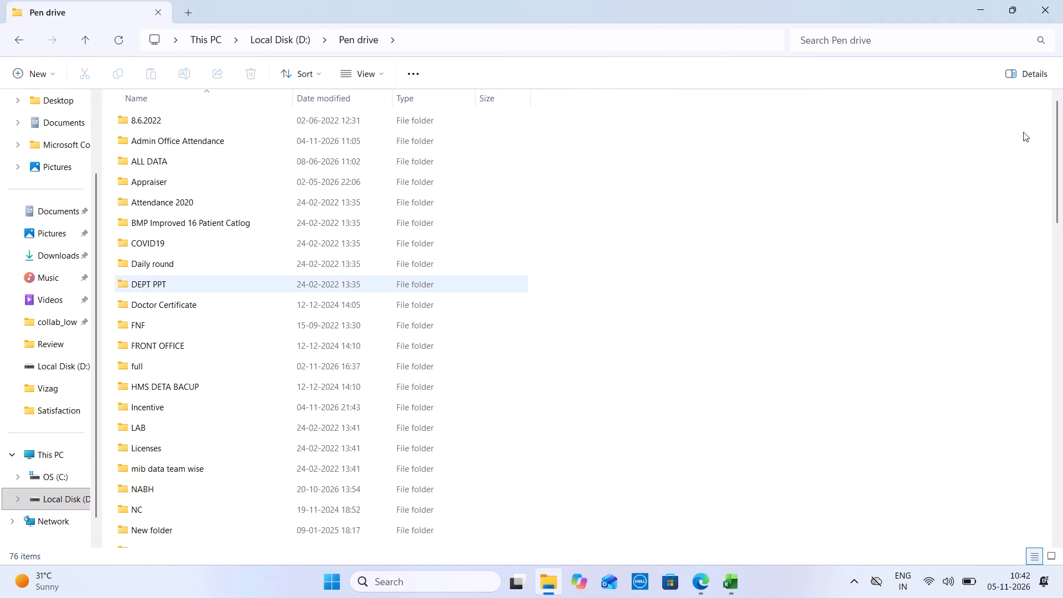
drag(1059, 184, 1062, 514)
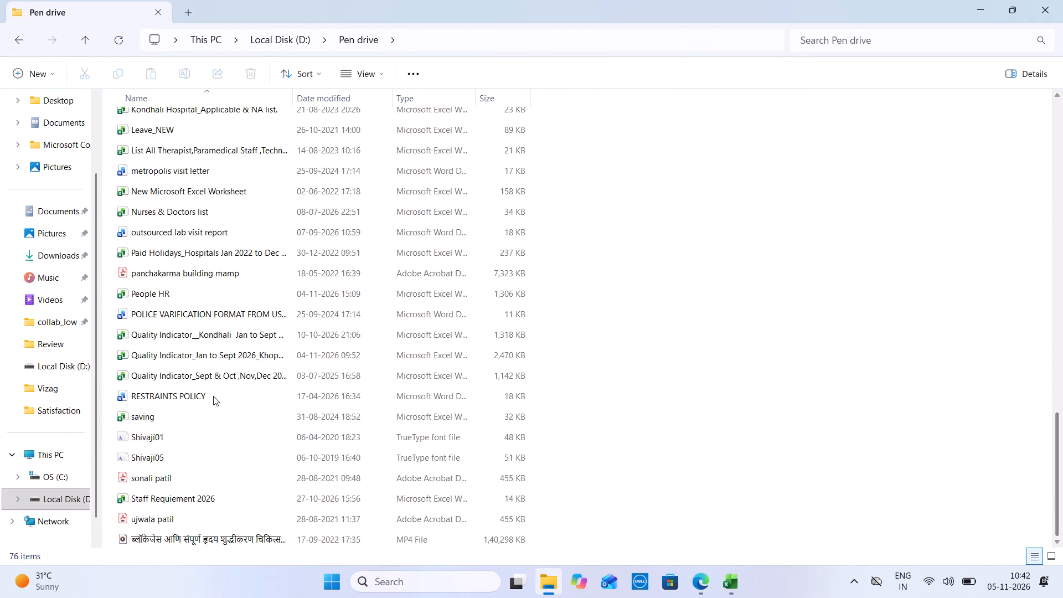
double_click(173, 295)
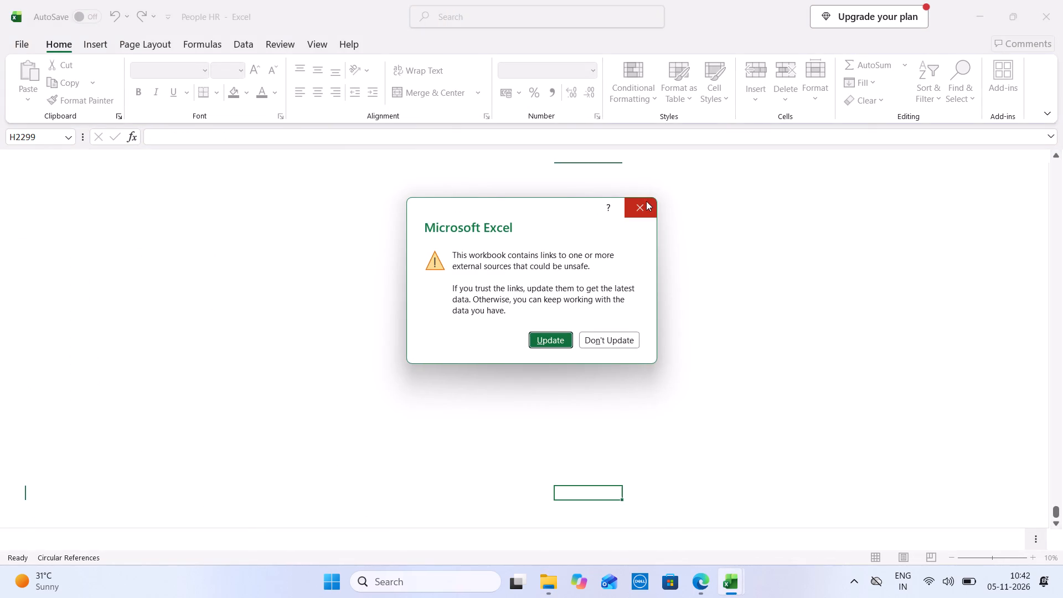
click(646, 201)
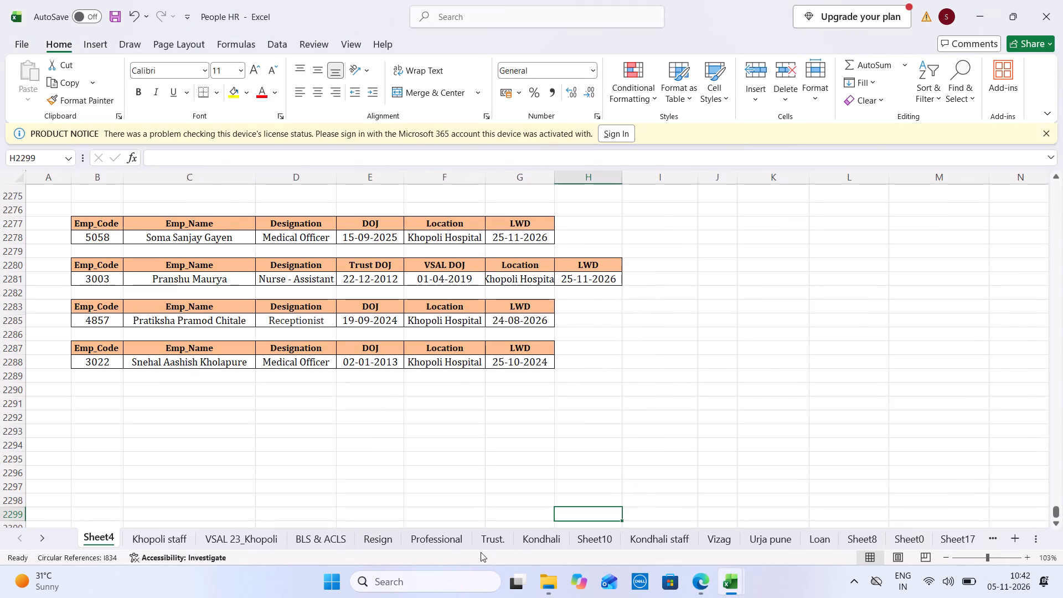
Search the employee name column of the Kondhali sheet for "anita".
click(538, 548)
click(231, 177)
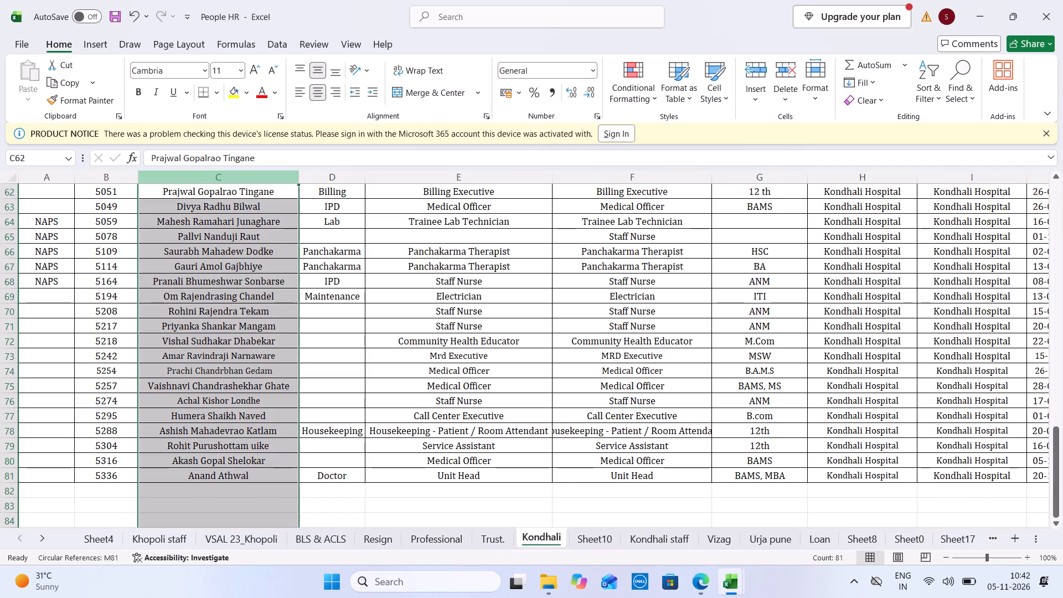
text(anita)
key(Return)
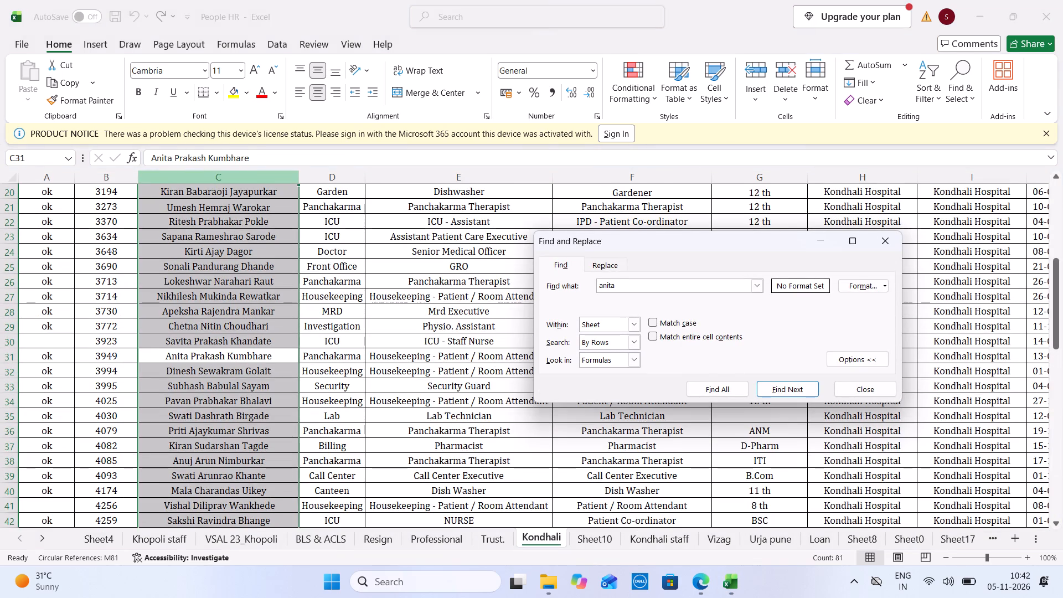
click(889, 238)
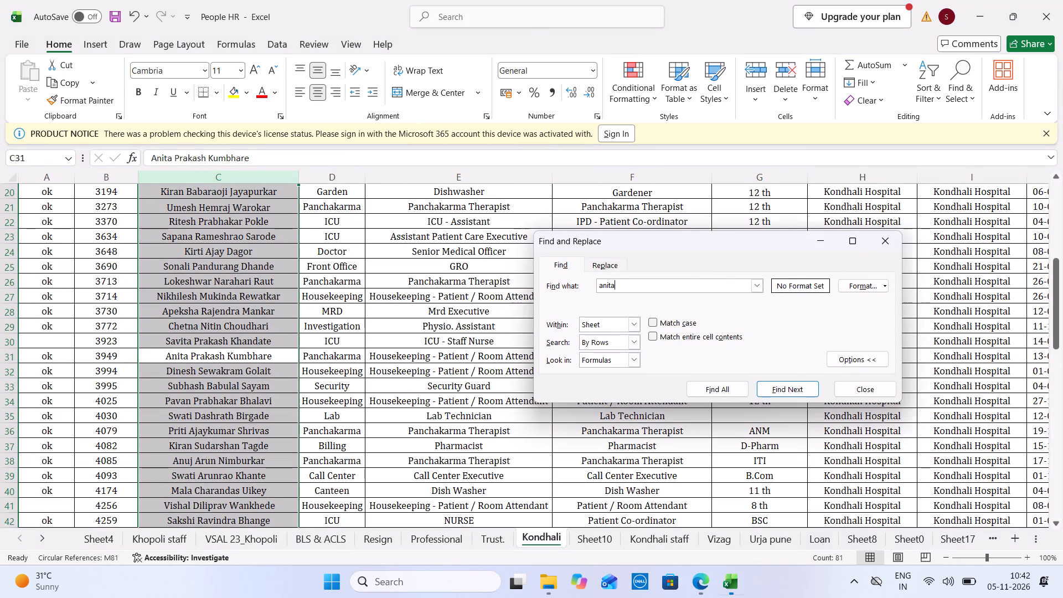
Examine the found employee's row on the Kondhali sheet, from the dates back to the column A mark.
key(Right)
key(Right)
key(Right)
key(Right)
key(Right)
key(Right)
key(Right)
key(Right)
key(Left)
key(Left)
key(Left)
key(Left)
key(Left)
key(Left)
key(Left)
key(Left)
key(Left)
key(Left)
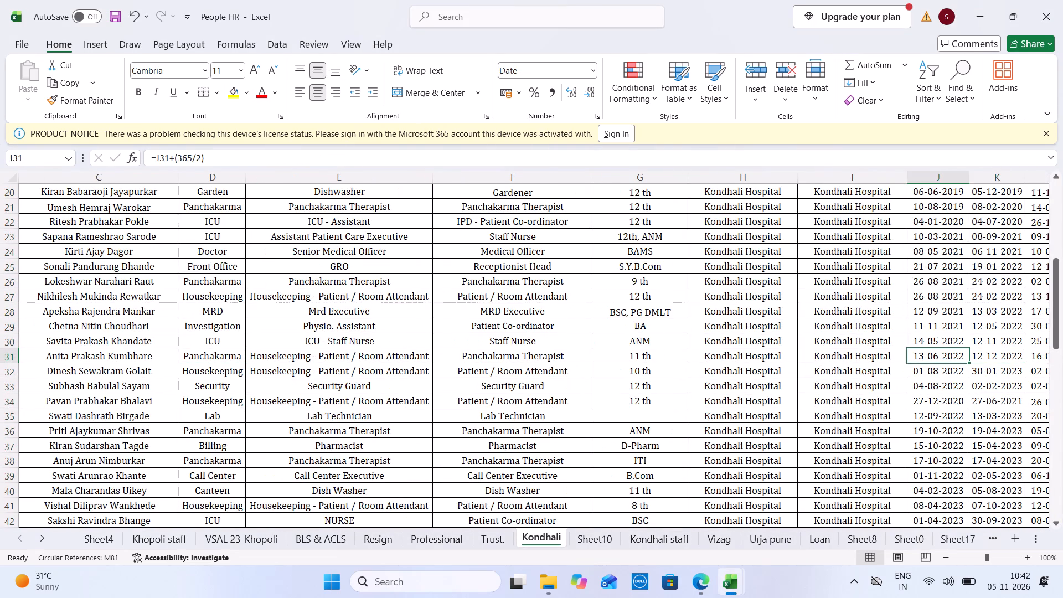
Check the eligible employees on Sheet4 of the bonus workbook against the Kondhali staff list in People HR.
key(ctrl+Tab)
key(Down)
key(Down)
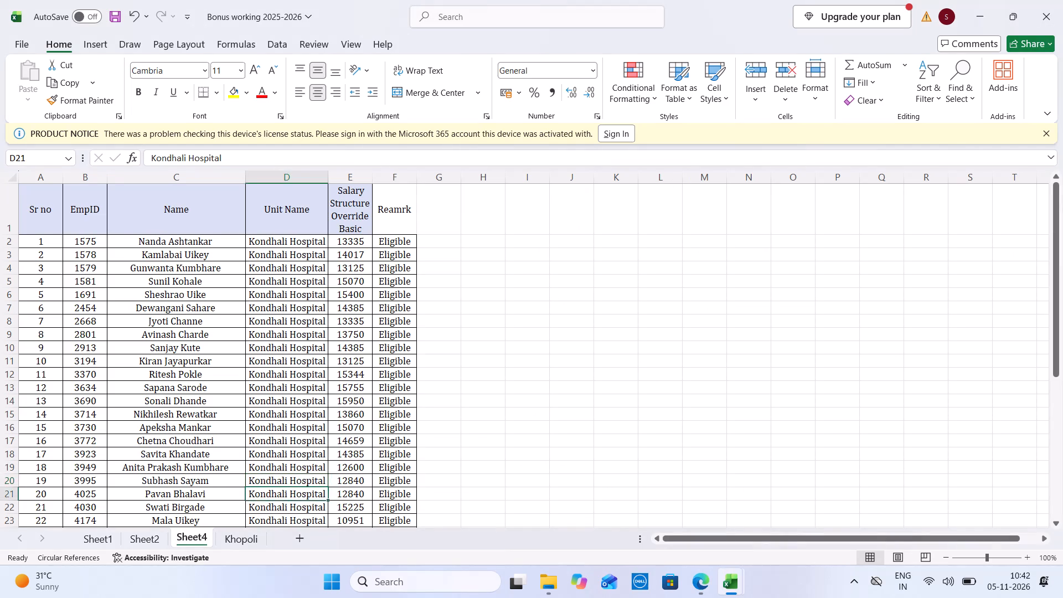
key(Down)
key(Down)
key(Down)
key(Down)
key(Down)
key(Down)
key(Down)
key(Down)
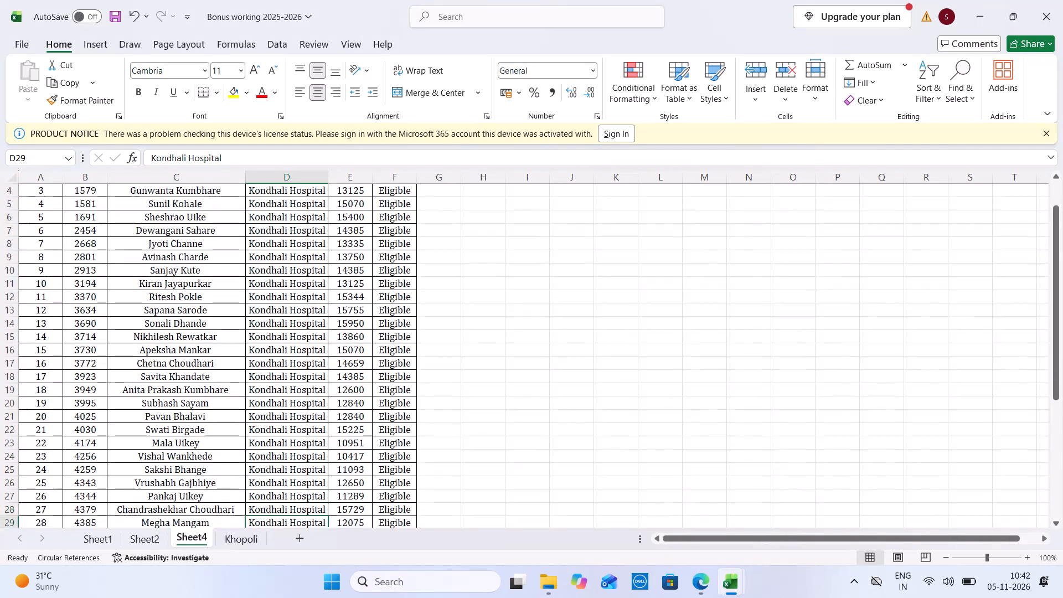
key(Down)
key(Down)
key(Down)
key(Down)
key(Down)
key(Down)
key(Down)
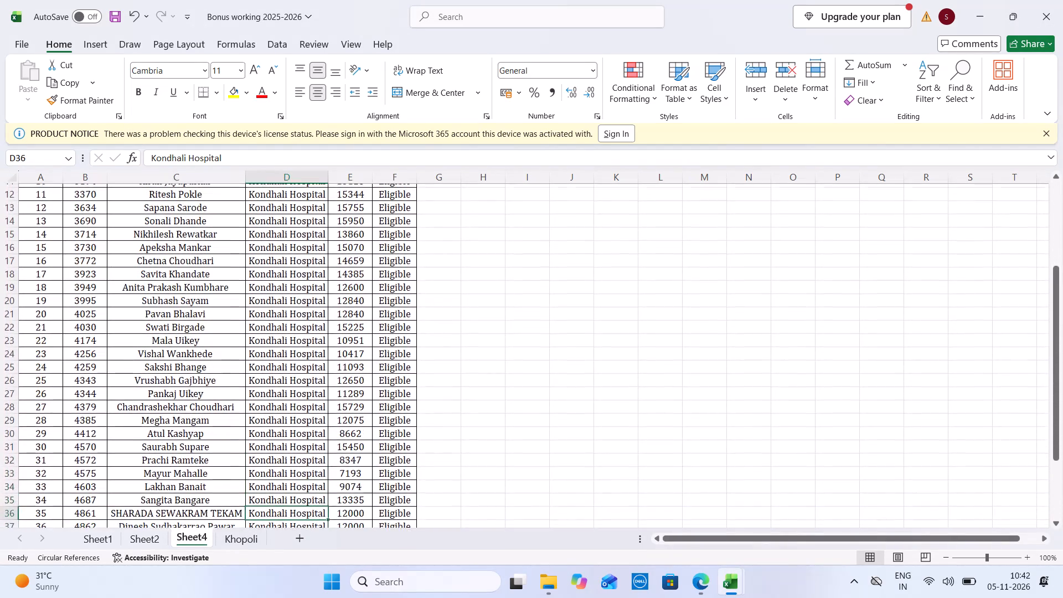
key(Down)
key(Down)
key(Down)
key(Down)
key(Down)
key(Down)
key(Down)
key(Down)
key(Down)
key(Down)
key(Down)
key(Up)
key(Up)
key(Up)
key(Up)
key(Up)
key(Up)
key(Up)
key(Up)
key(Up)
key(Up)
key(Up)
key(Up)
key(Up)
key(Up)
key(Up)
key(Up)
key(Up)
key(Up)
key(Up)
key(Up)
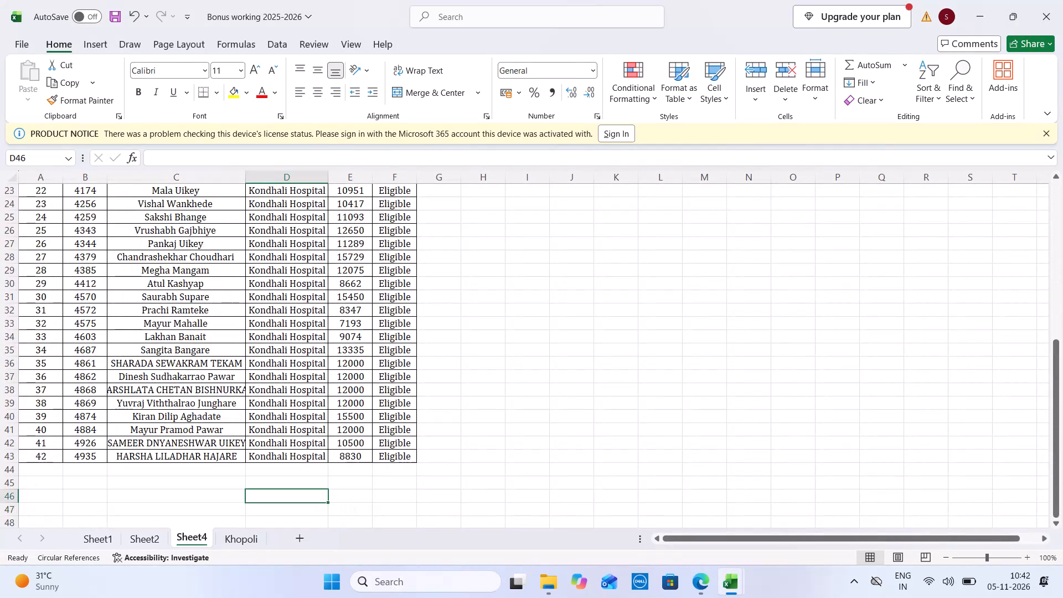
key(Up)
key(Up)
key(Up)
key(Up)
key(Up)
key(Up)
key(Up)
key(Up)
key(Up)
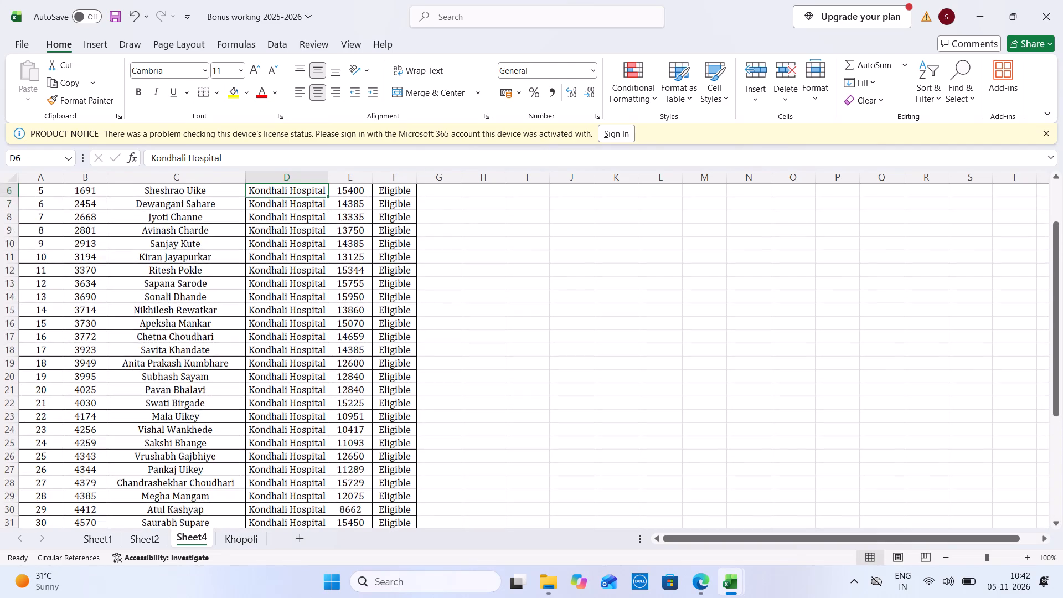
key(ctrl+Tab)
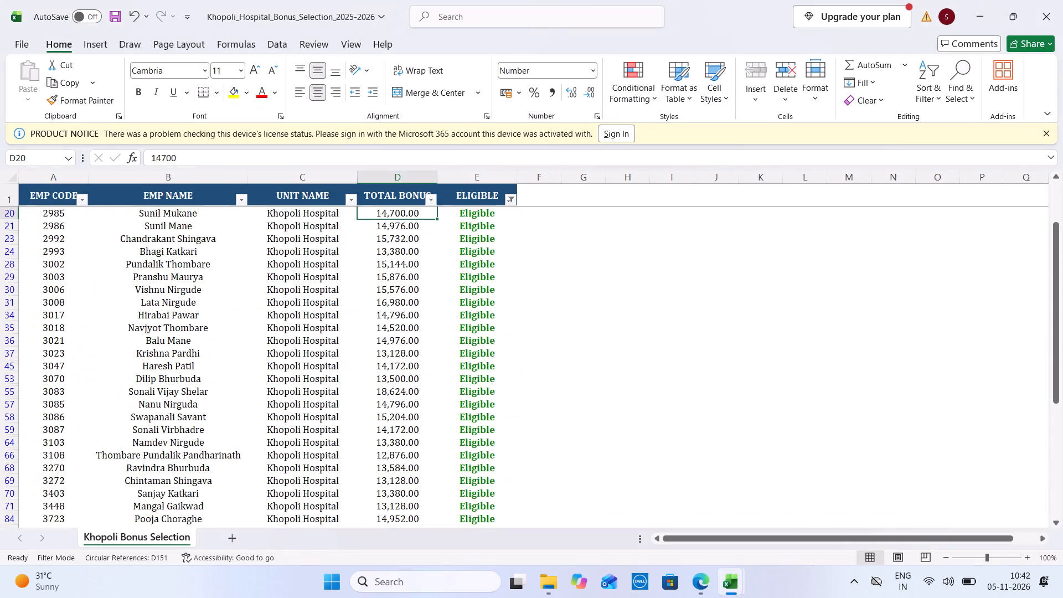
key(ctrl+Tab)
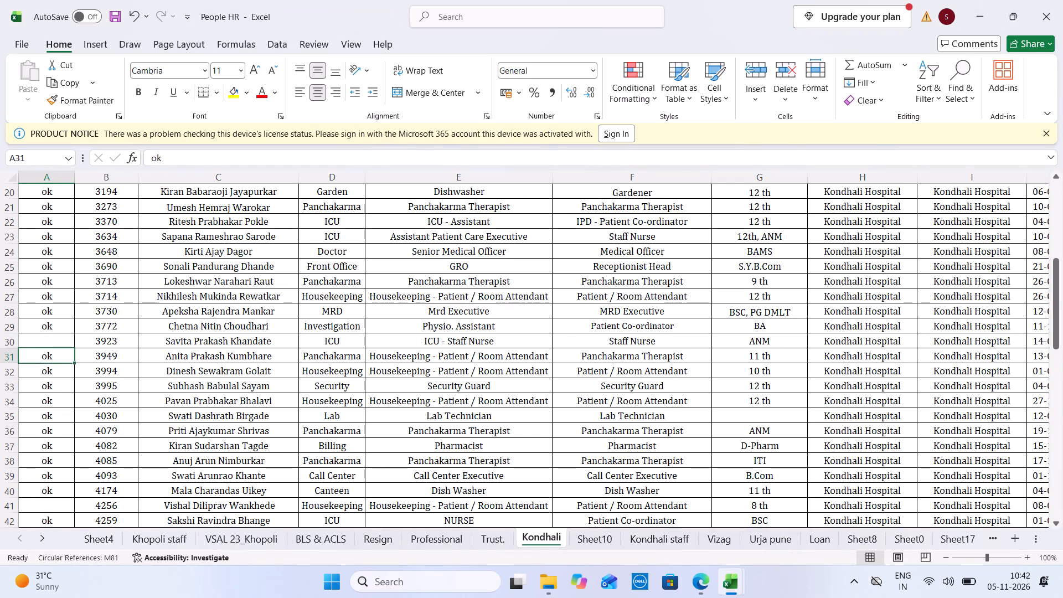
key(ctrl+Tab)
Search the Name column on Sheet1 of the bonus workbook for "DINES".
click(111, 531)
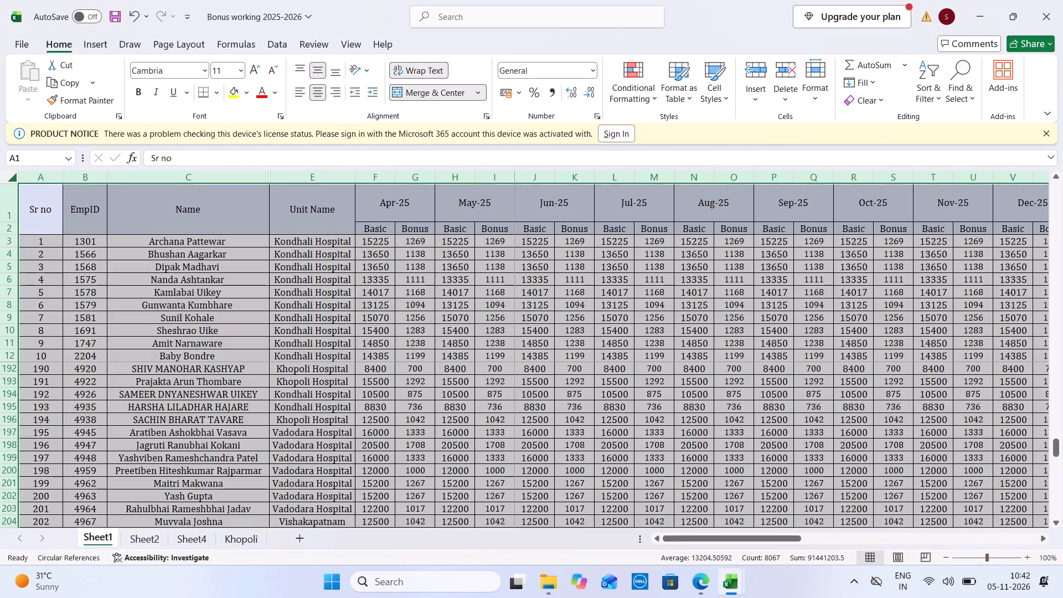
click(199, 179)
text(DINES)
key(Return)
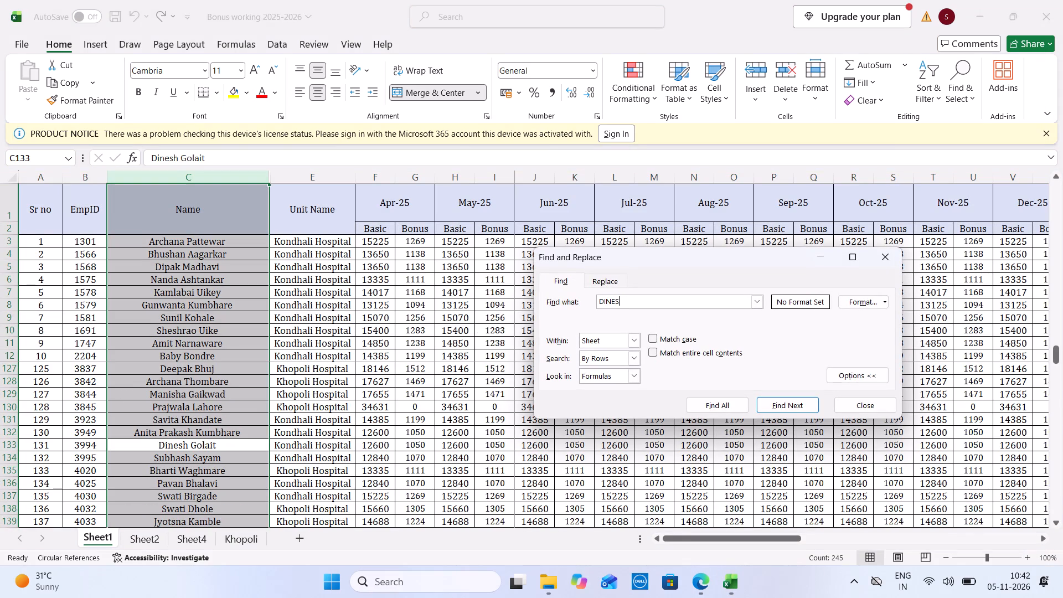
Copy the found employee's EmpID and name from Sheet1 and paste them at the end of the Kondhali list on Sheet4.
drag(82, 446, 156, 445)
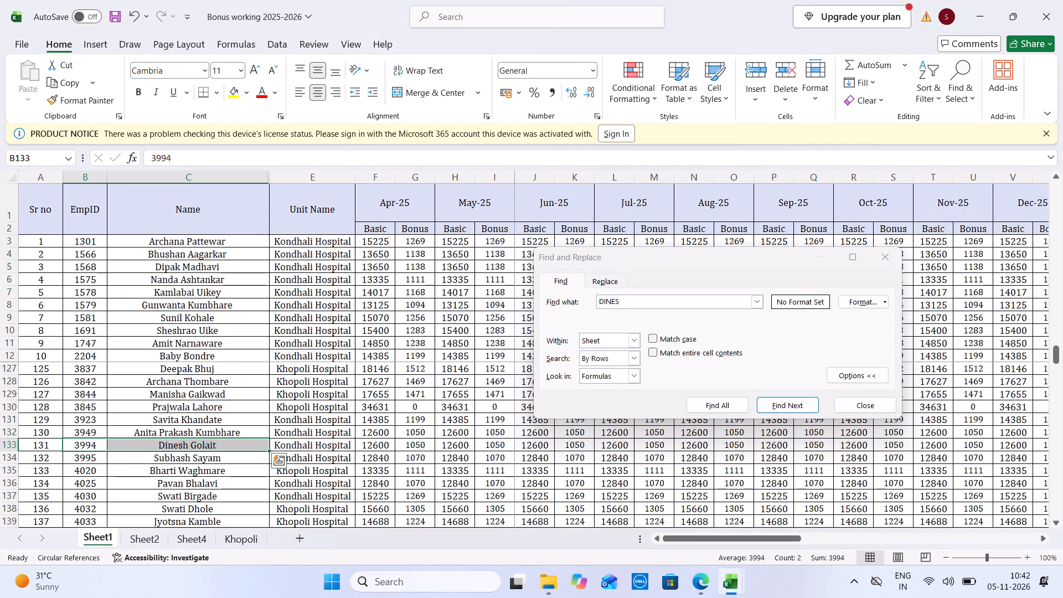
key(ctrl+Tab)
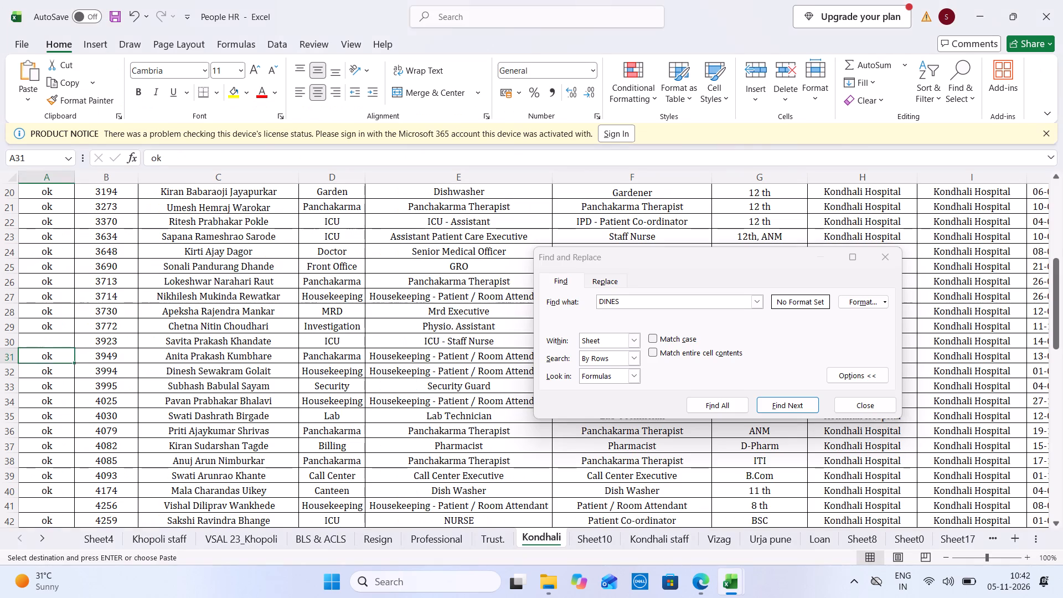
key(ctrl+Tab)
click(194, 546)
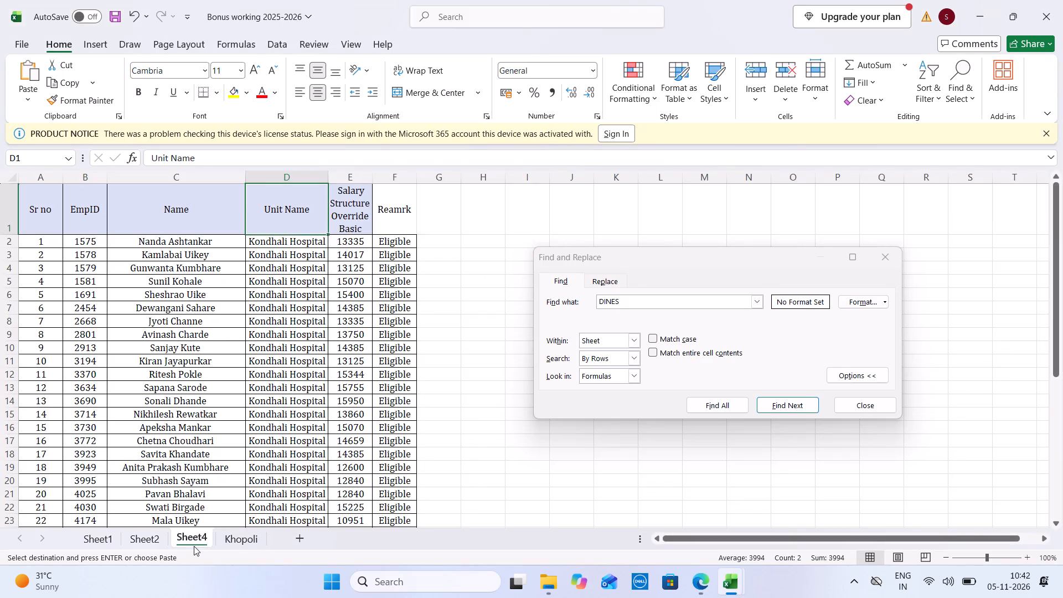
key(Down)
key(Down)
key(Down)
key(Down)
key(Down)
key(Down)
key(Down)
key(Down)
key(Down)
key(Down)
key(Down)
key(Down)
key(Down)
key(Down)
key(Down)
key(Down)
key(Down)
key(Down)
key(Down)
key(Down)
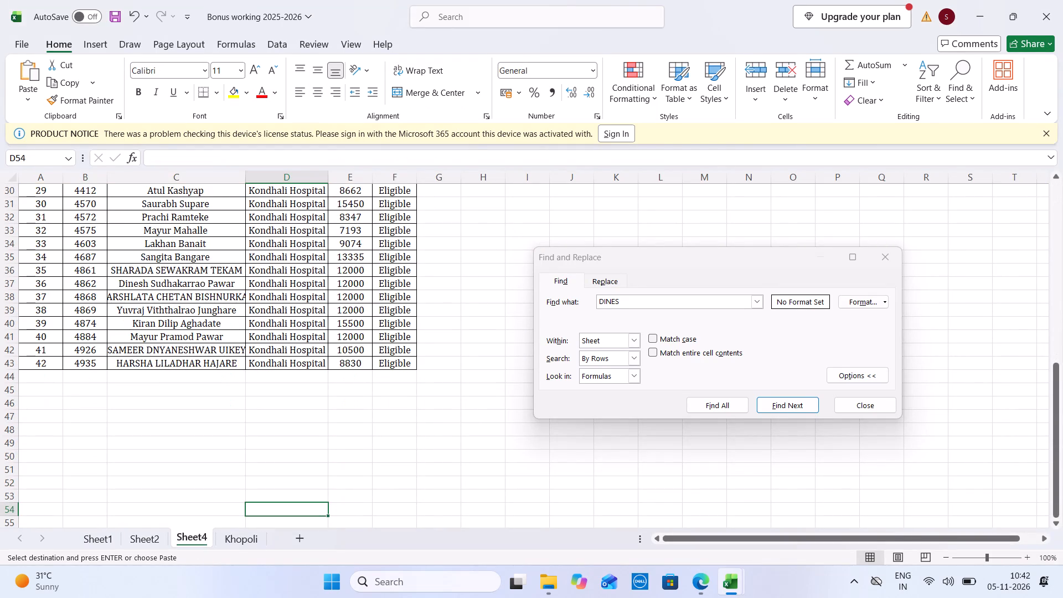
click(91, 370)
key(ctrl+v)
On Sheet1, change the remark of the employee just added to the Kondhali list to Eligible and clear the adjacent Incentive note.
click(101, 539)
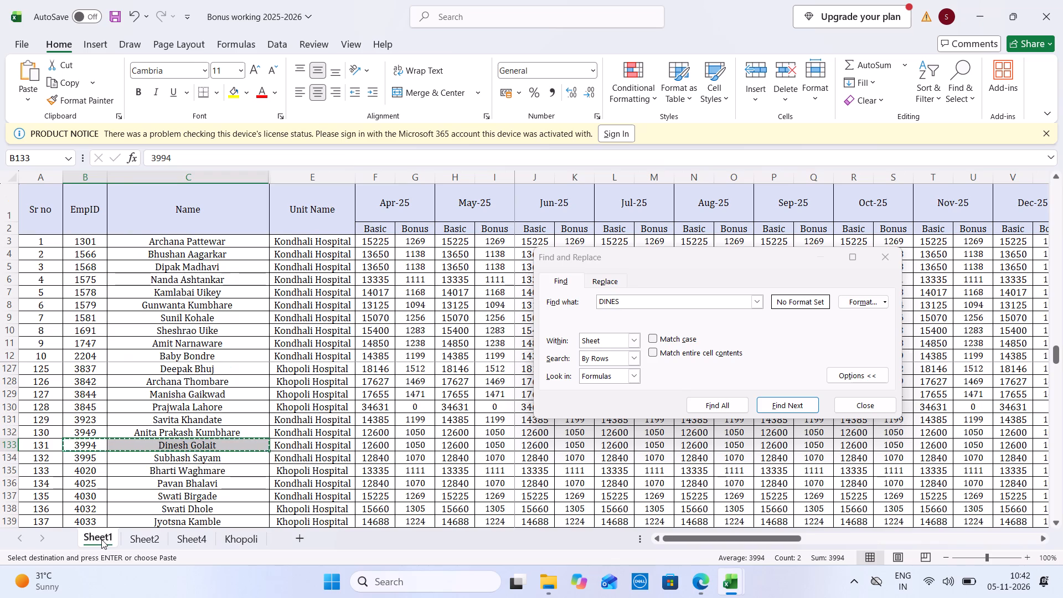
key(Right)
key(Right)
key(Right)
key(Right)
key(Right)
key(Right)
key(Right)
key(Right)
key(Right)
key(Right)
key(Right)
key(Right)
key(Right)
key(Right)
key(Right)
key(Right)
key(Right)
key(Right)
key(Right)
key(Right)
key(Right)
key(Right)
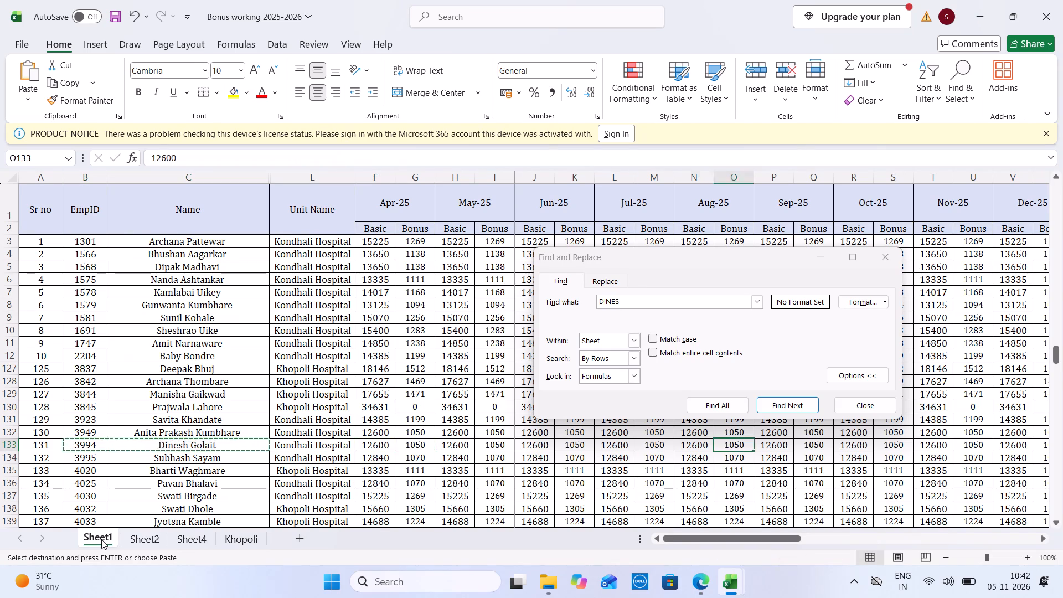
key(Left)
key(Left)
key(Left)
key(Left)
key(Left)
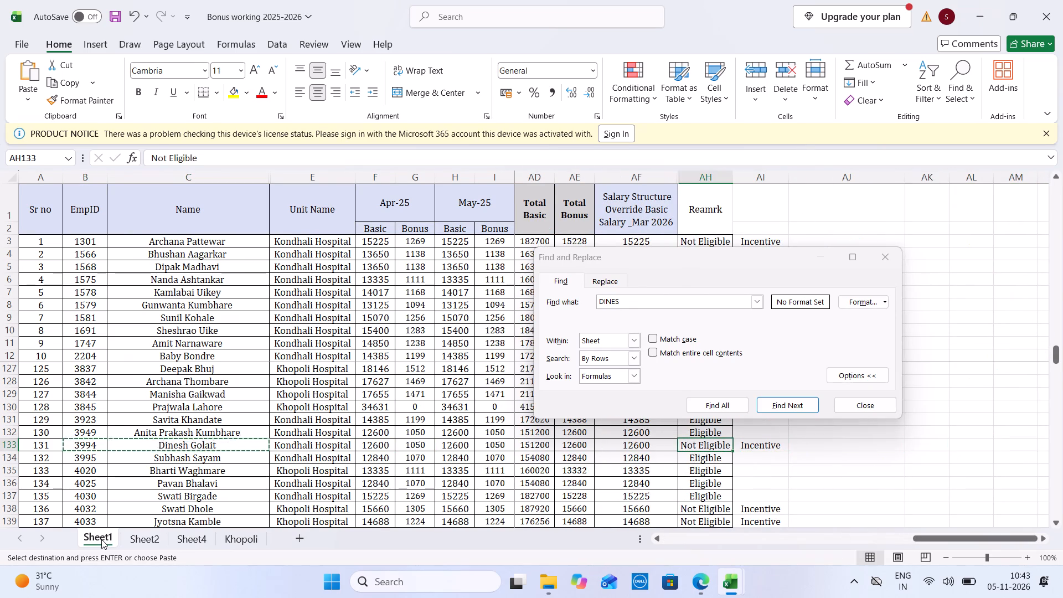
key(e)
key(Right)
key(BackSpace)
key(Left)
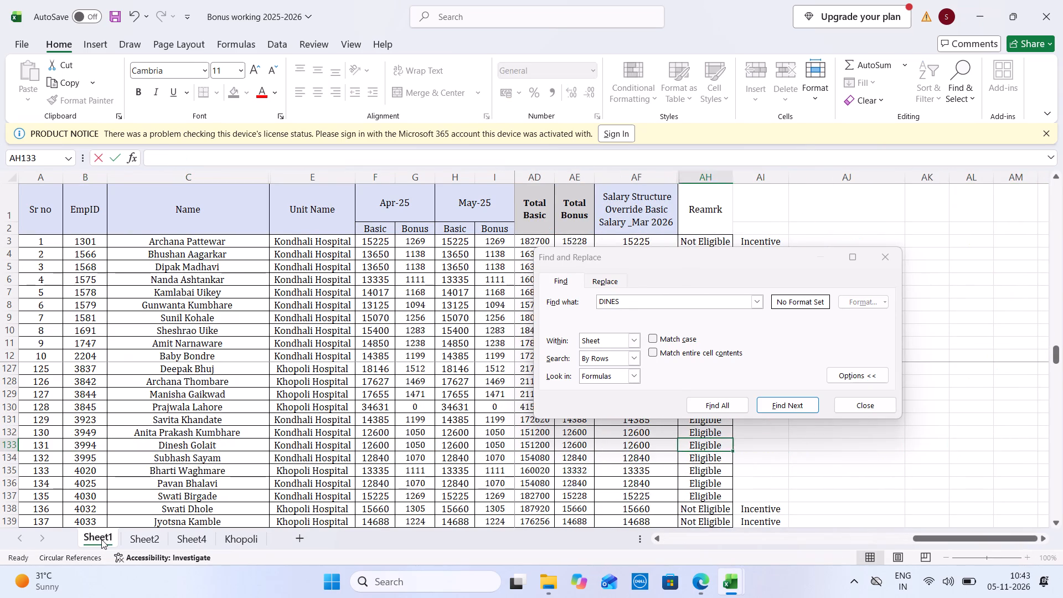
Copy that employee's override basic salary of 12600 from Sheet1 into the salary column of the last row on Sheet4.
key(Left)
key(ctrl+c)
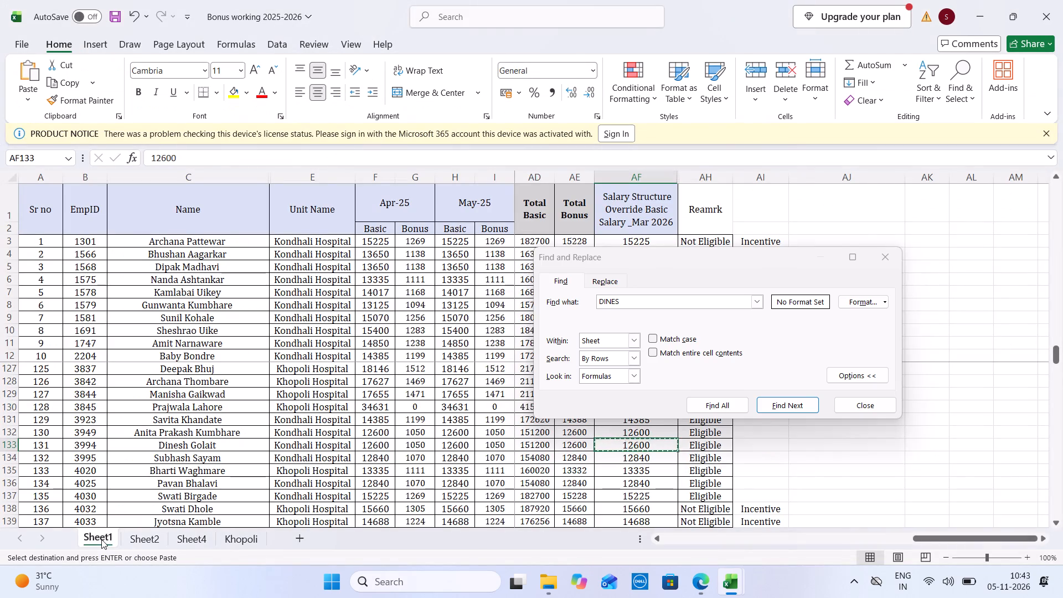
click(208, 549)
click(264, 370)
key(Right)
key(ctrl+v)
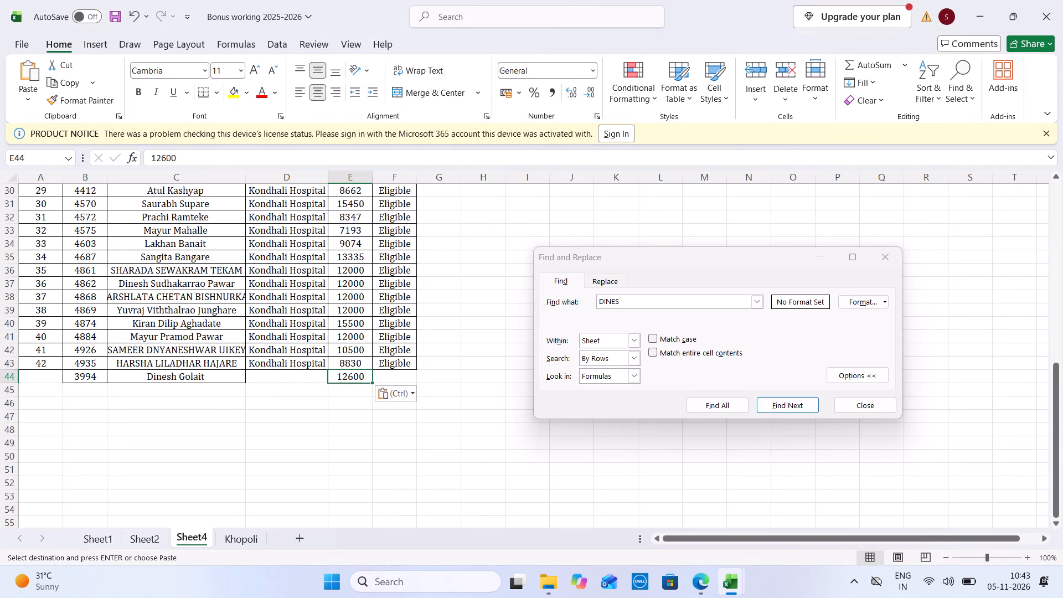
Copy the Eligible remark and the Kondhali Hospital unit name from the row above into the new last row.
key(Right)
key(Up)
key(ctrl+c)
key(Down)
key(ctrl+v)
key(Left)
key(Left)
key(Up)
key(ctrl+c)
key(Down)
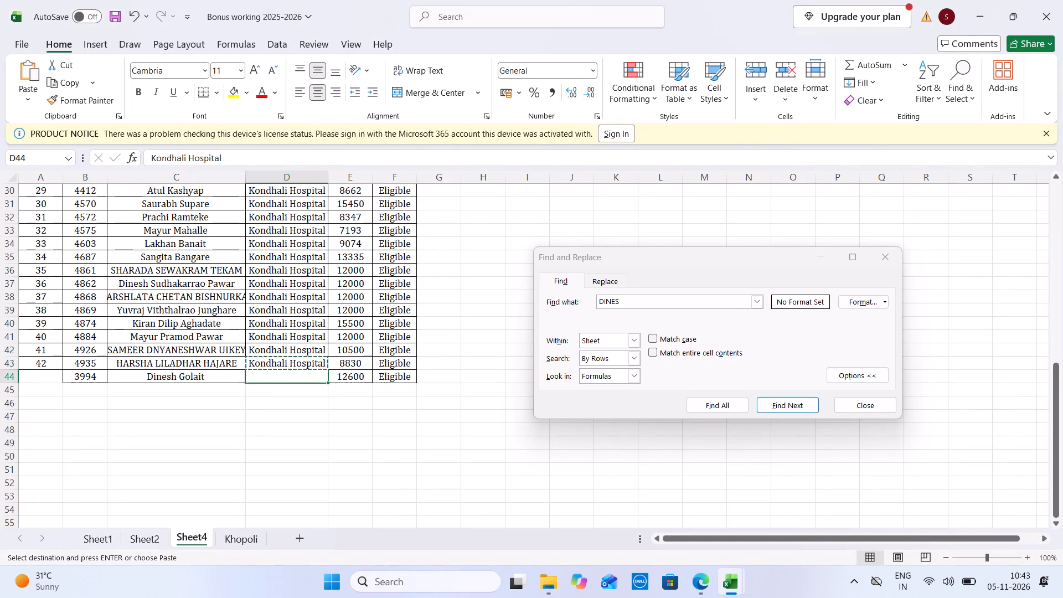
key(ctrl+v)
Number the new last row 43 in the Sr no column, give that cell all borders, and close the search dialog.
key(Left)
key(Left)
key(Left)
key(Up)
key(Down)
text(43)
key(Tab)
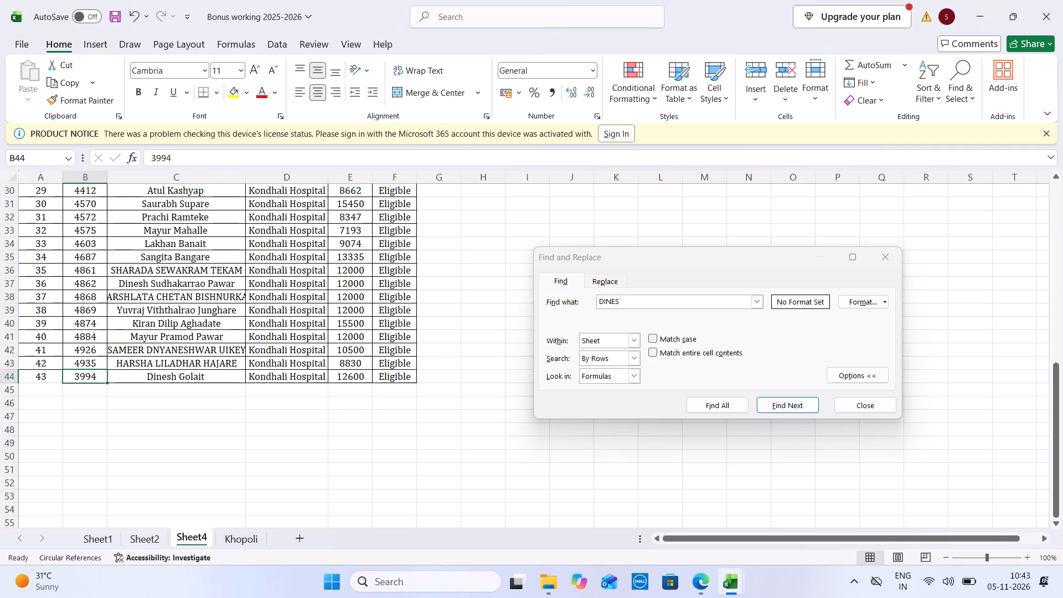
click(56, 377)
click(214, 96)
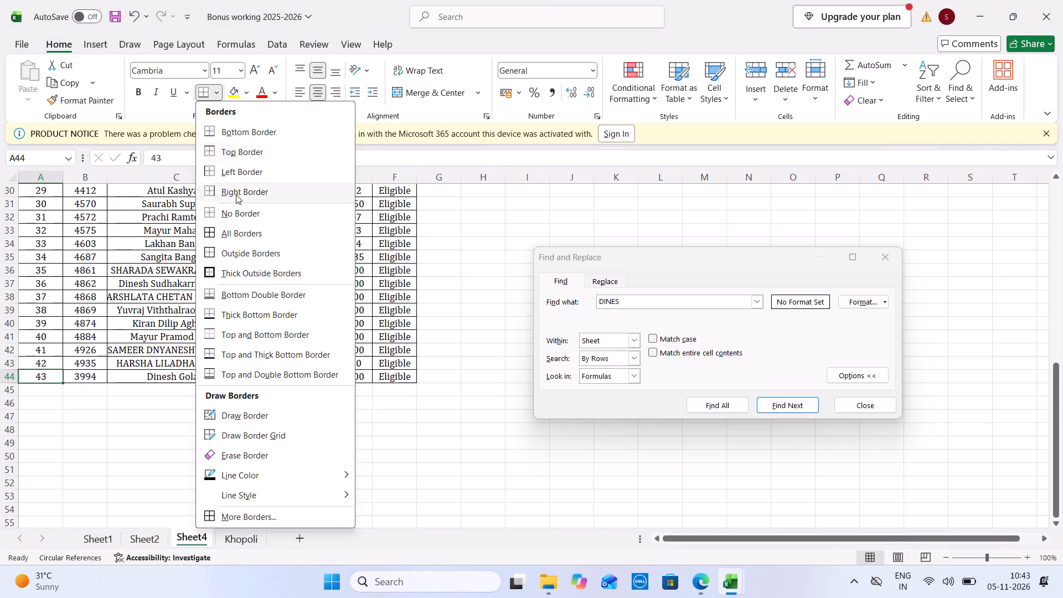
click(254, 240)
click(897, 262)
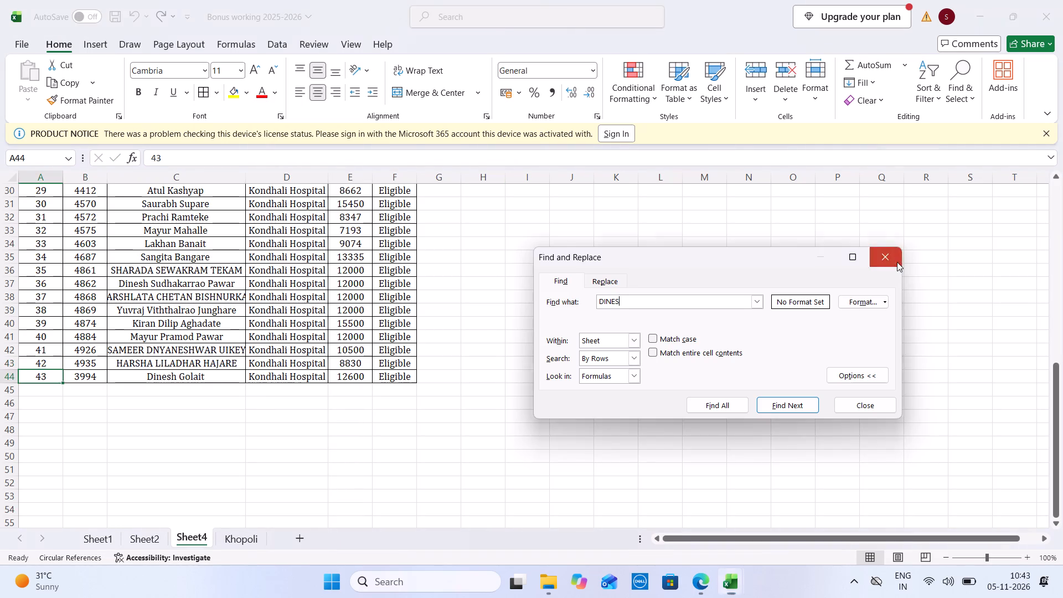
Copy the 4000 and 5000 amounts from the Khopoli sheet into columns G and H of Sheet4, filling them down to row 44.
click(229, 542)
drag(596, 508, 451, 161)
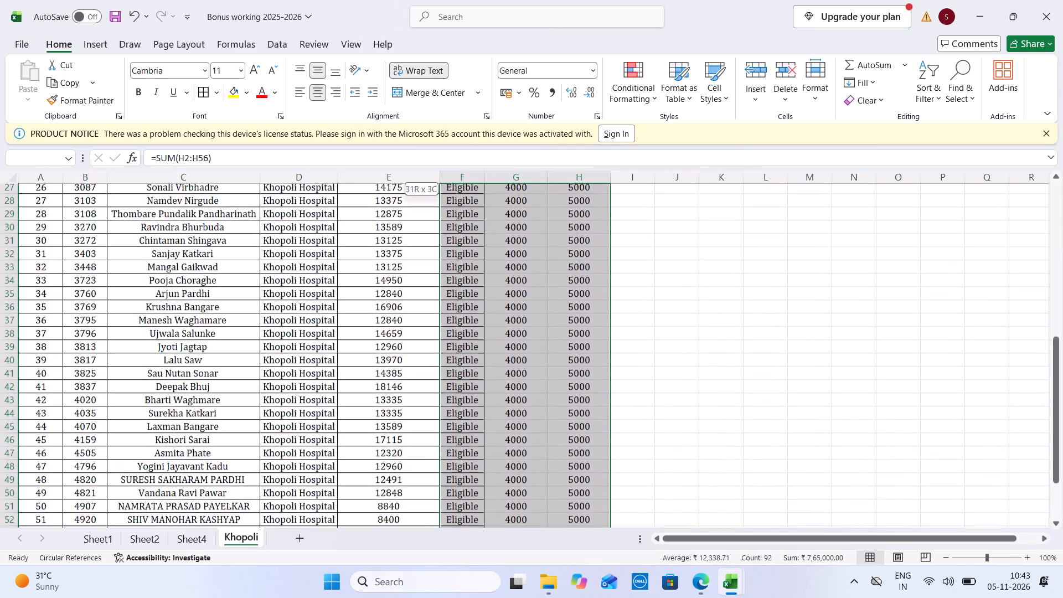
drag(451, 161, 524, 239)
drag(524, 230, 578, 291)
click(195, 537)
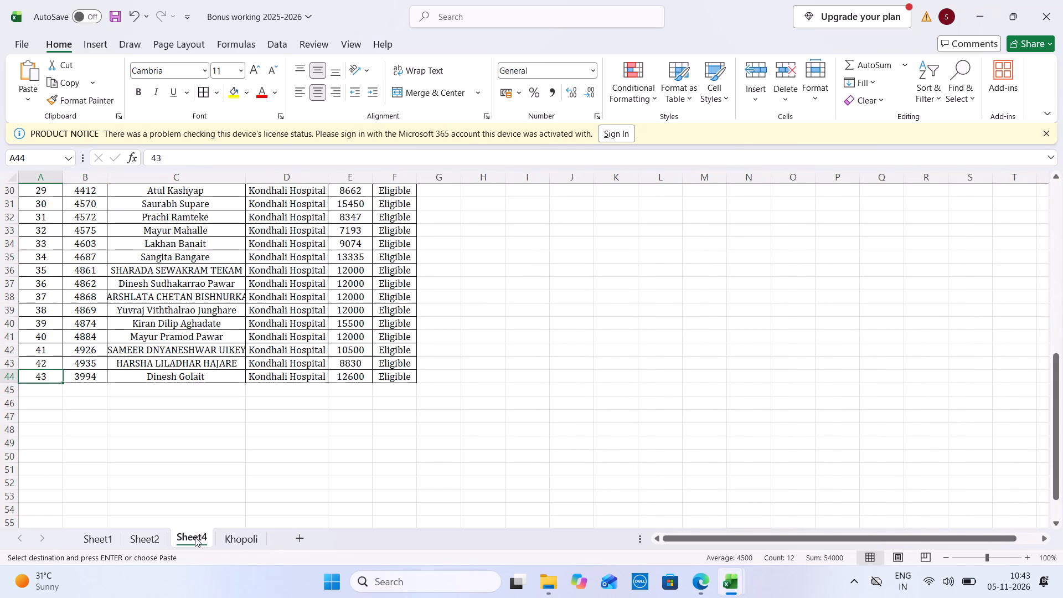
drag(1057, 453, 1051, 209)
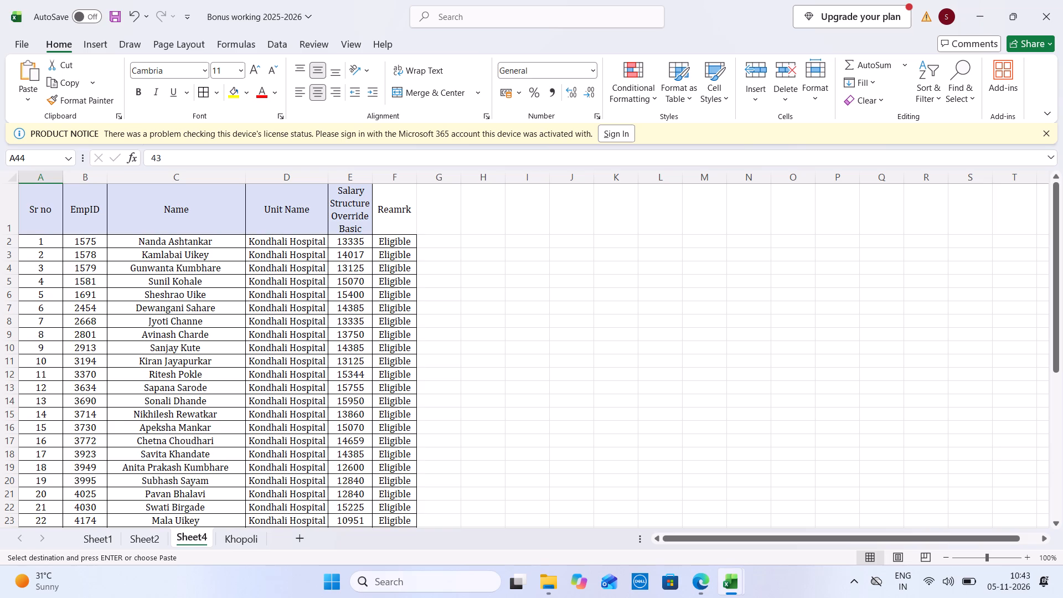
click(443, 234)
click(432, 240)
key(ctrl+v)
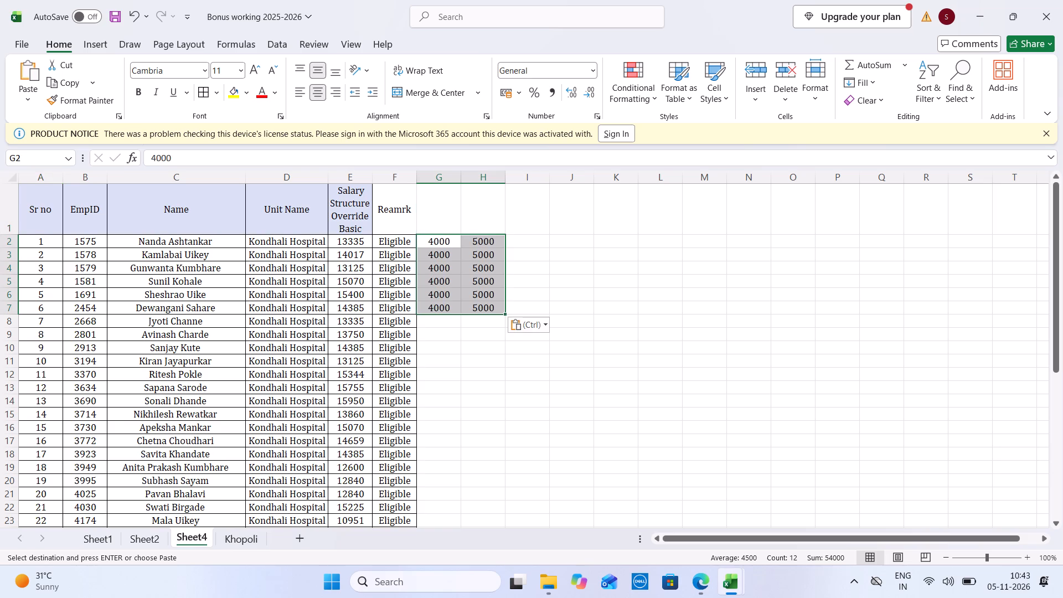
drag(505, 315, 582, 597)
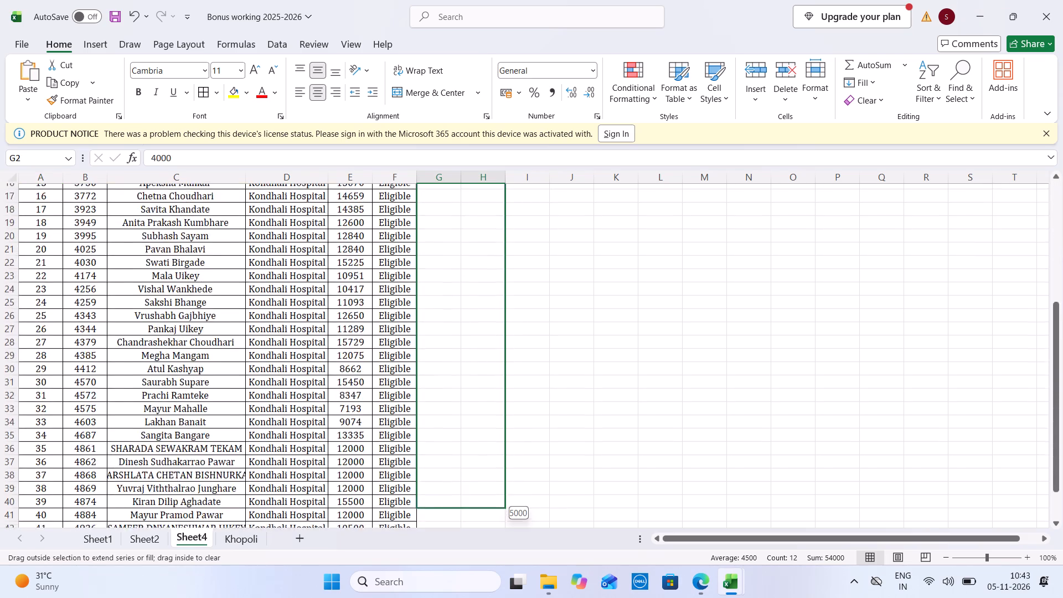
drag(582, 597, 561, 499)
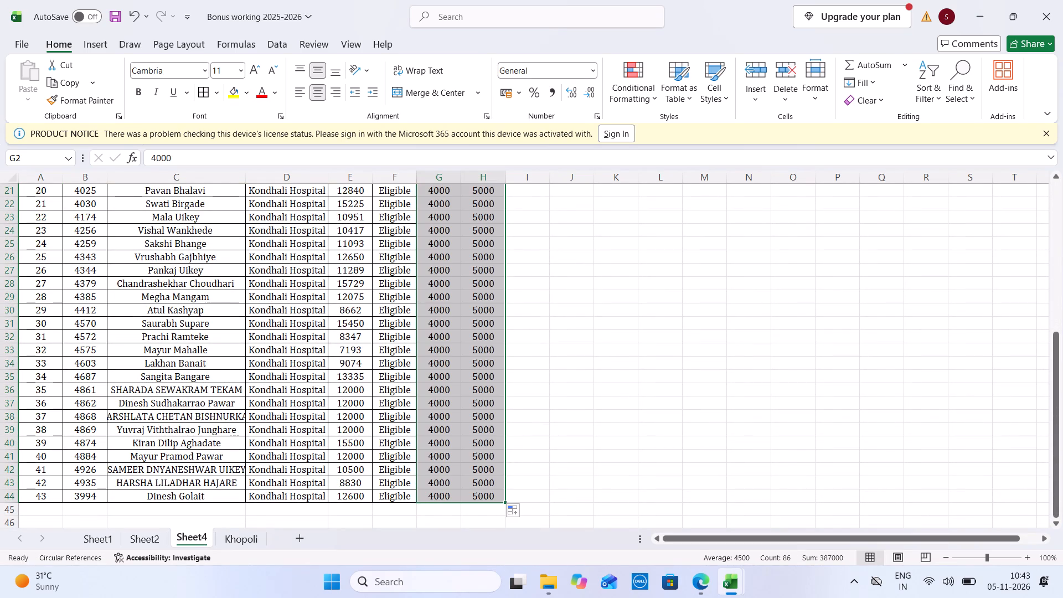
Add AutoSum totals for the 4000 and 5000 amount columns in row 45.
drag(495, 507, 442, 243)
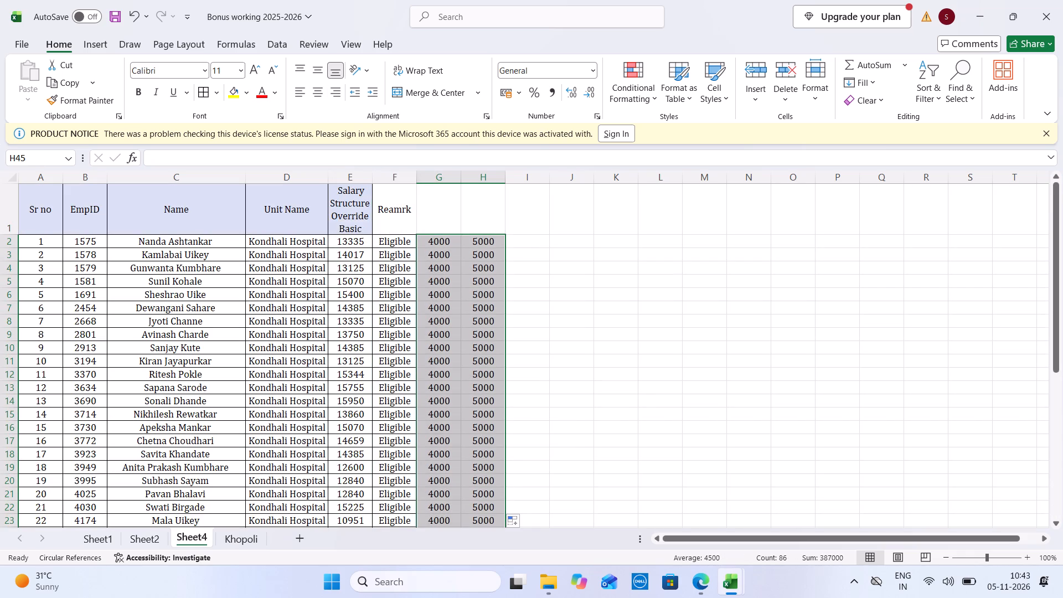
click(863, 70)
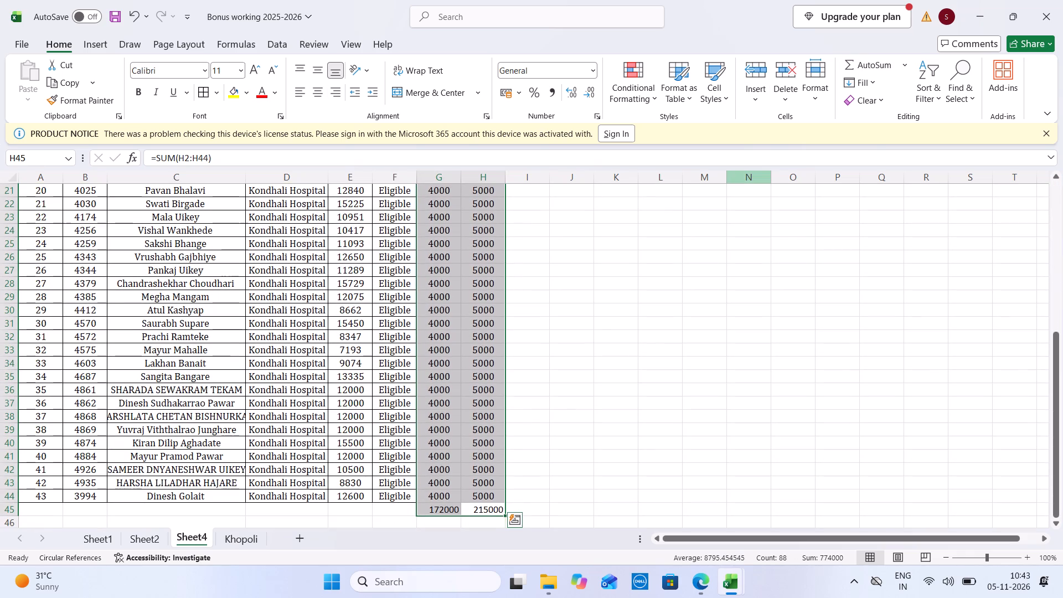
Centre the two totals in row 45 horizontally and vertically, and format them in Cambria as Currency.
drag(448, 509, 498, 511)
click(318, 91)
click(317, 76)
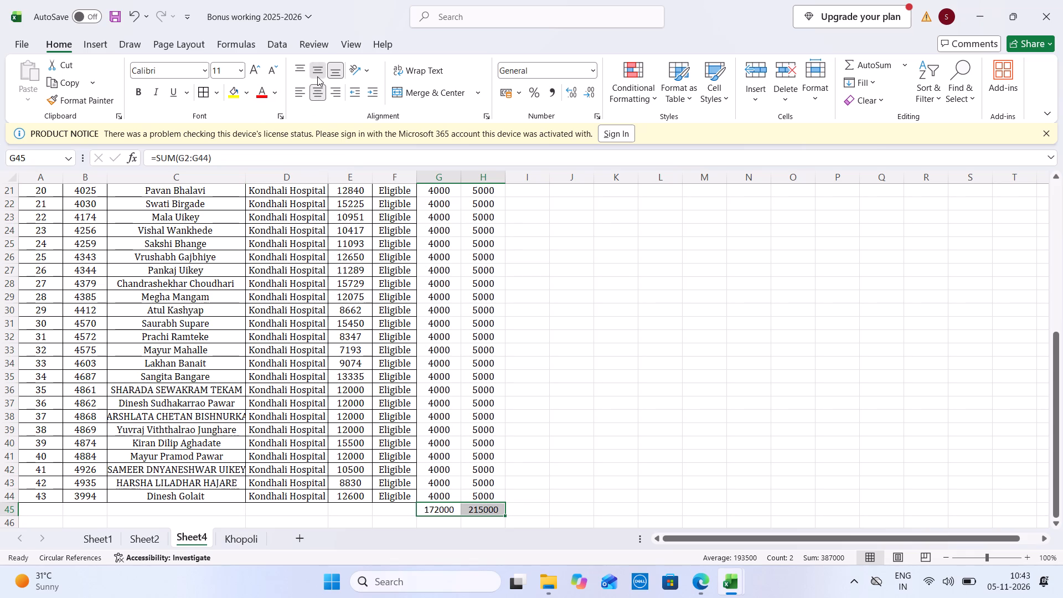
click(171, 74)
text(CAM)
key(Return)
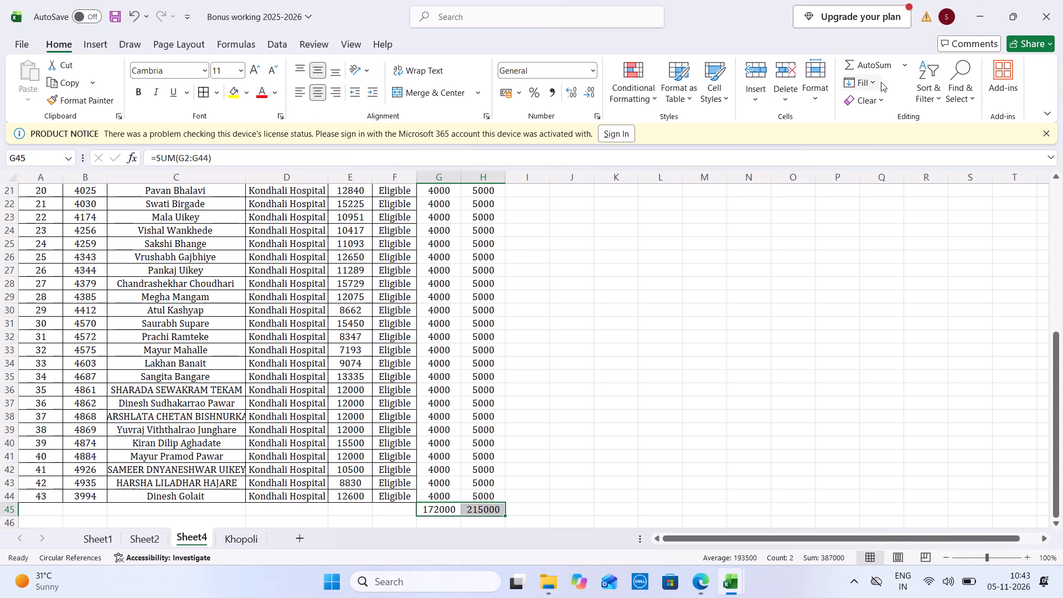
click(596, 71)
click(587, 162)
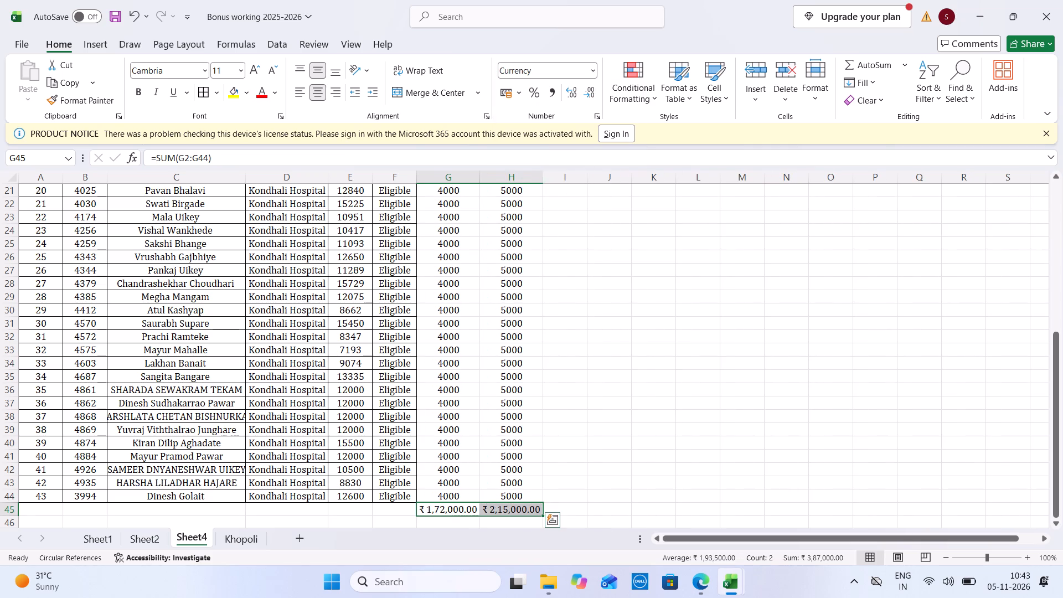
click(566, 466)
key(Down)
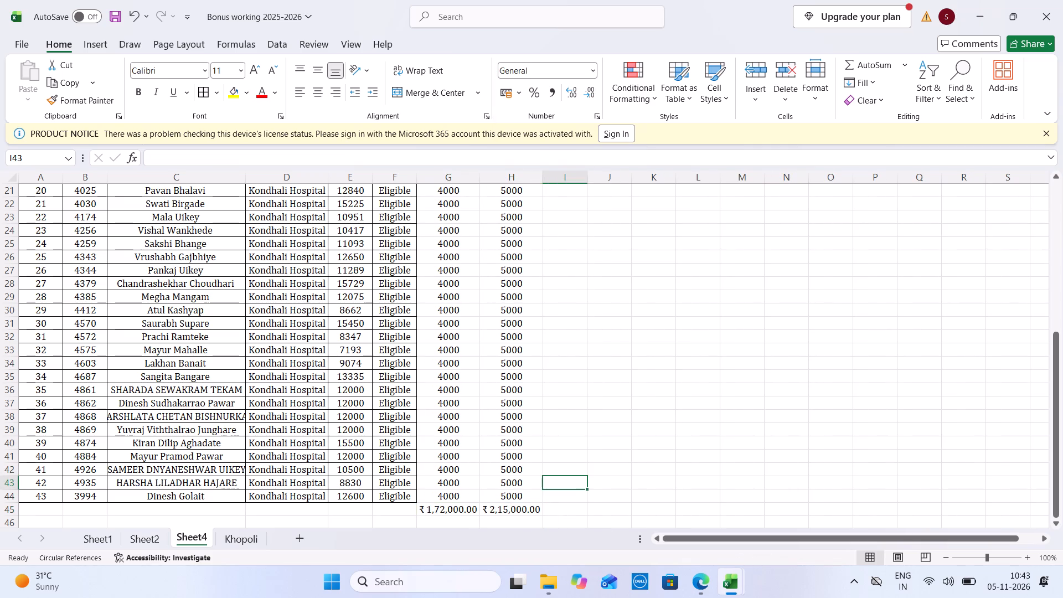
Make the two totals bold and auto-fit the widths of columns G and H.
drag(463, 511, 513, 512)
click(133, 95)
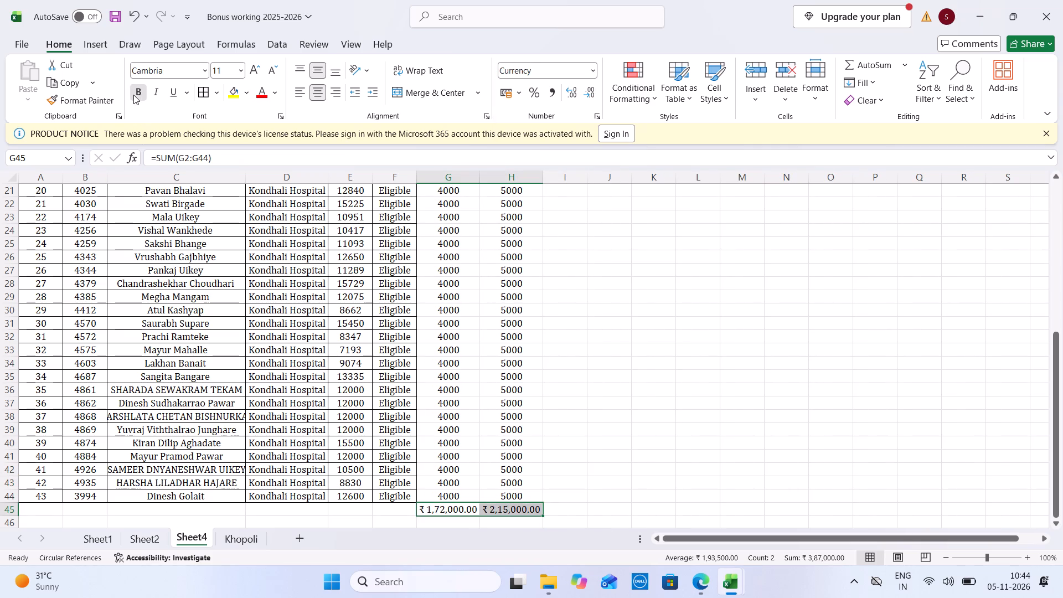
double_click(477, 171)
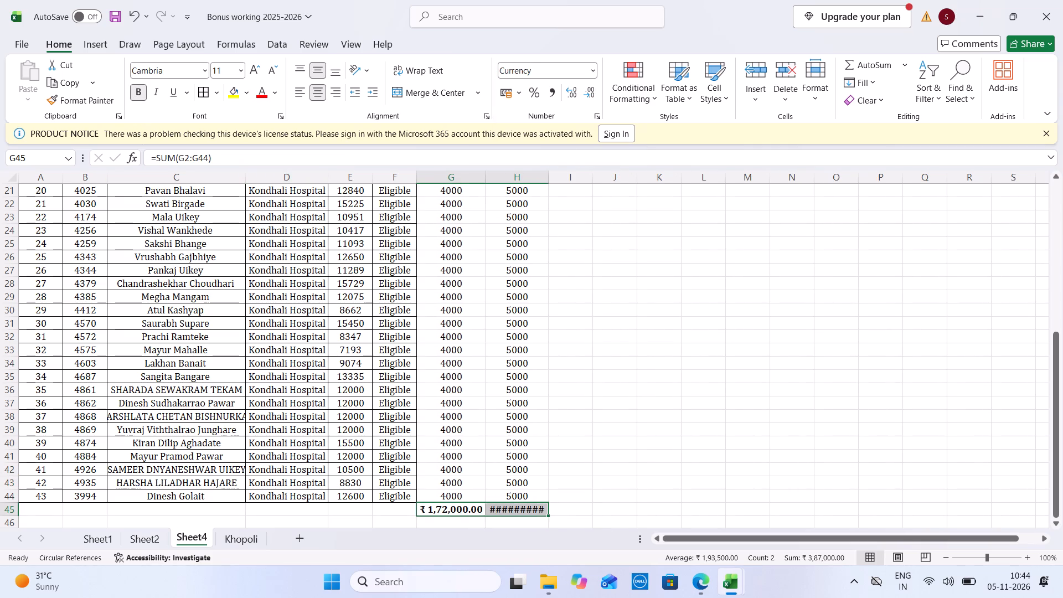
double_click(550, 176)
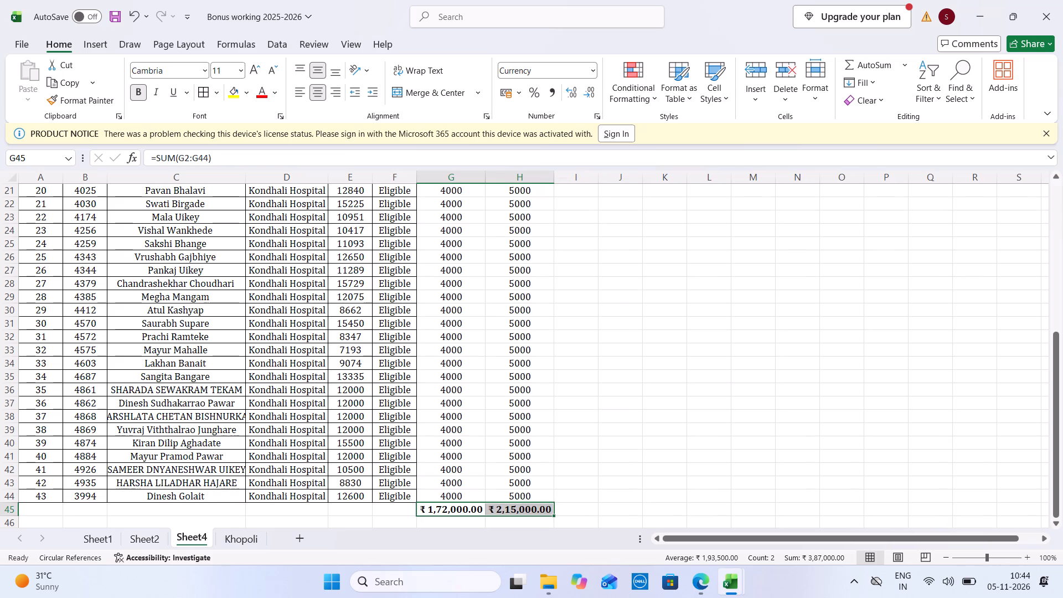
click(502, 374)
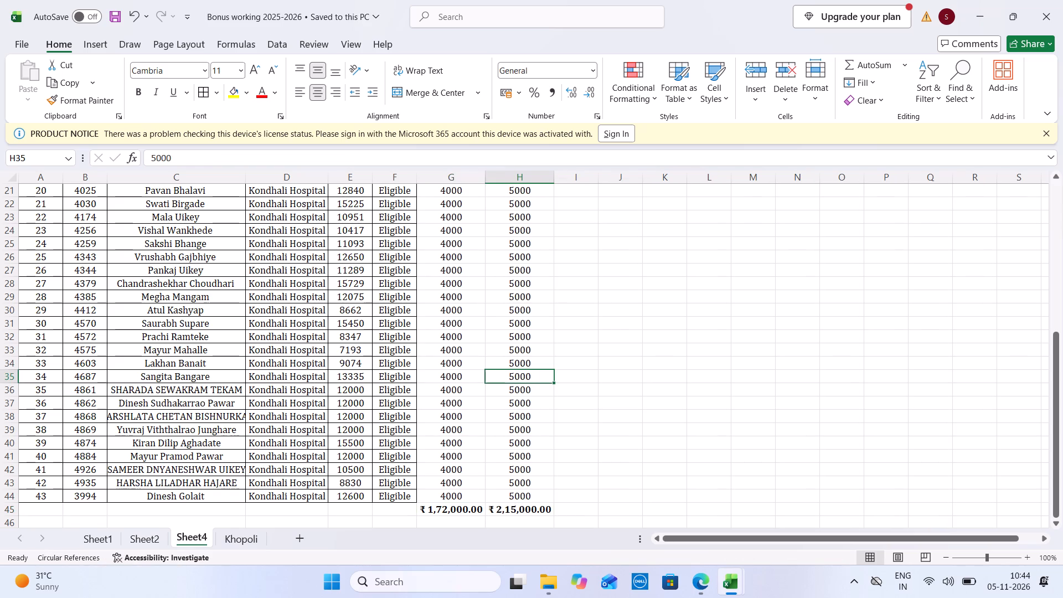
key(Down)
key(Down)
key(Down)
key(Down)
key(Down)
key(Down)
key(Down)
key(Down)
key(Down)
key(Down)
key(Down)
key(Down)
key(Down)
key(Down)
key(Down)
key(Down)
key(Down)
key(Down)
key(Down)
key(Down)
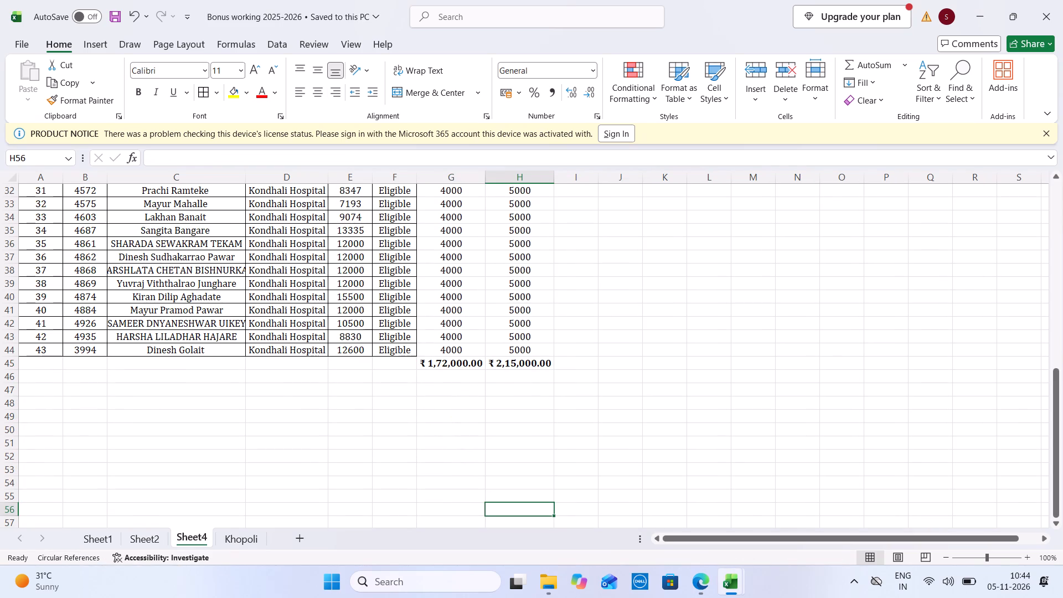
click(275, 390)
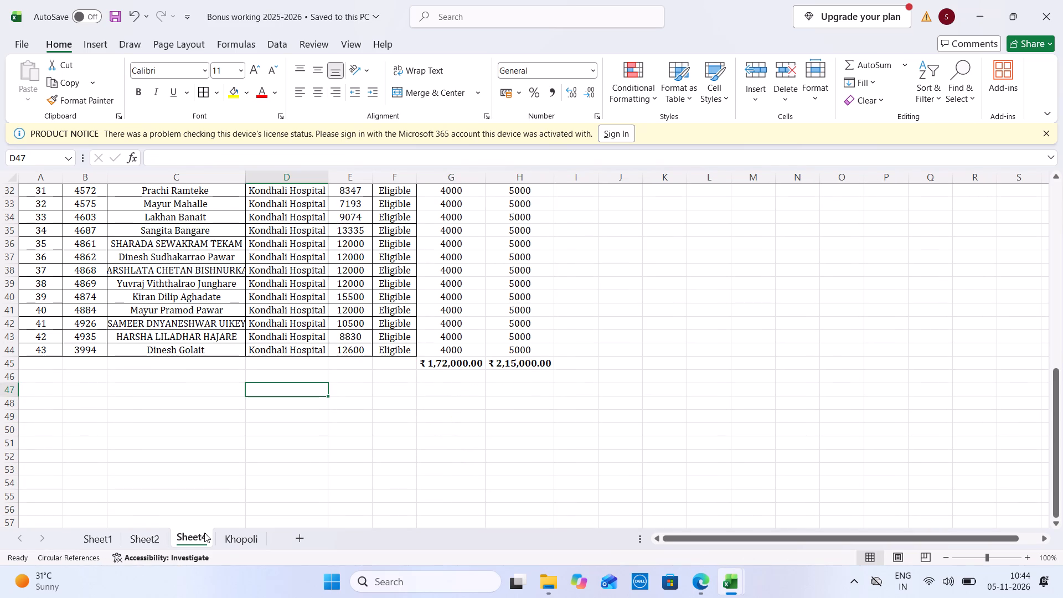
Rename Sheet4 as Kondhali.
double_click(204, 535)
text(Kondhali)
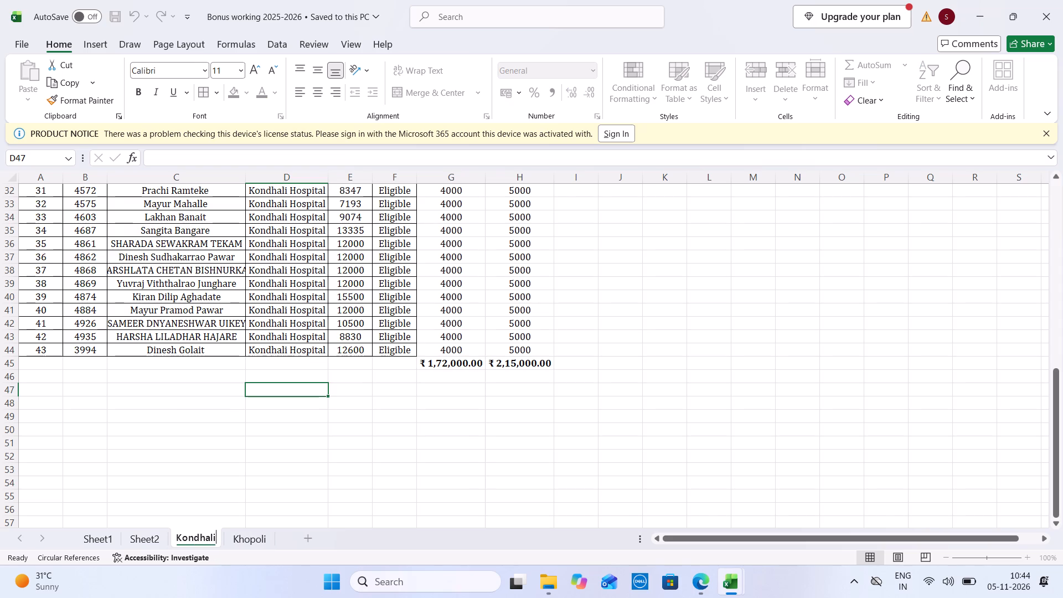
click(295, 456)
Change the Unit Name filter on Sheet2 from Kondhali Hospital to Vadodara Hospital only.
click(89, 539)
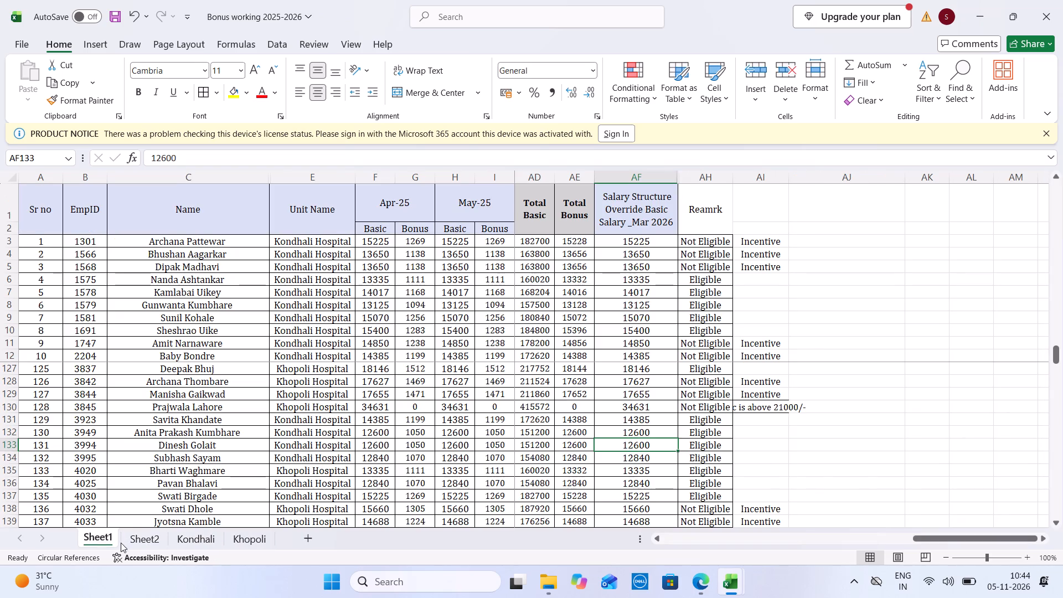
click(148, 539)
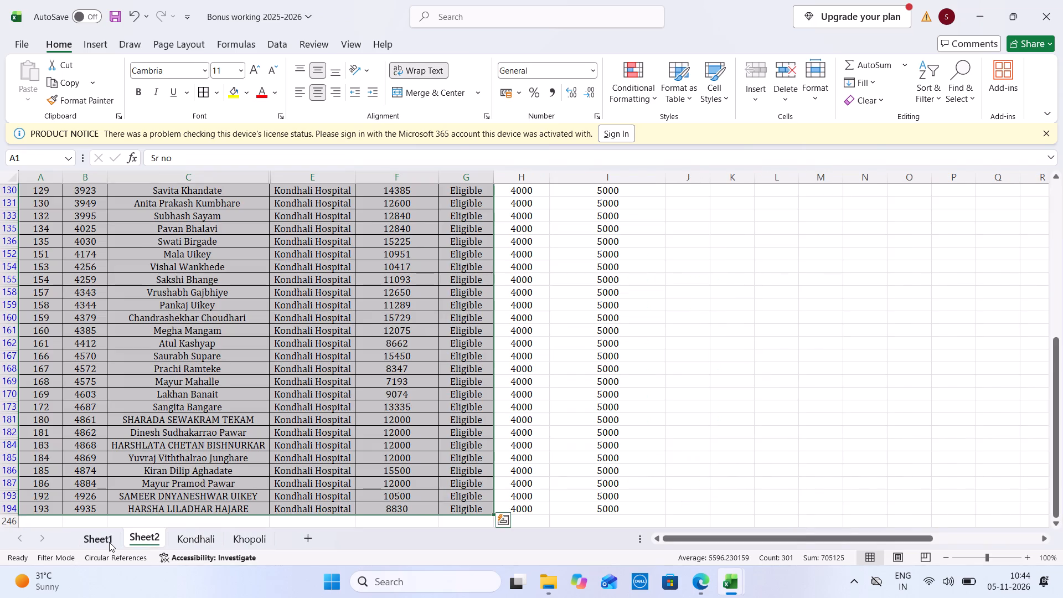
click(109, 542)
click(159, 542)
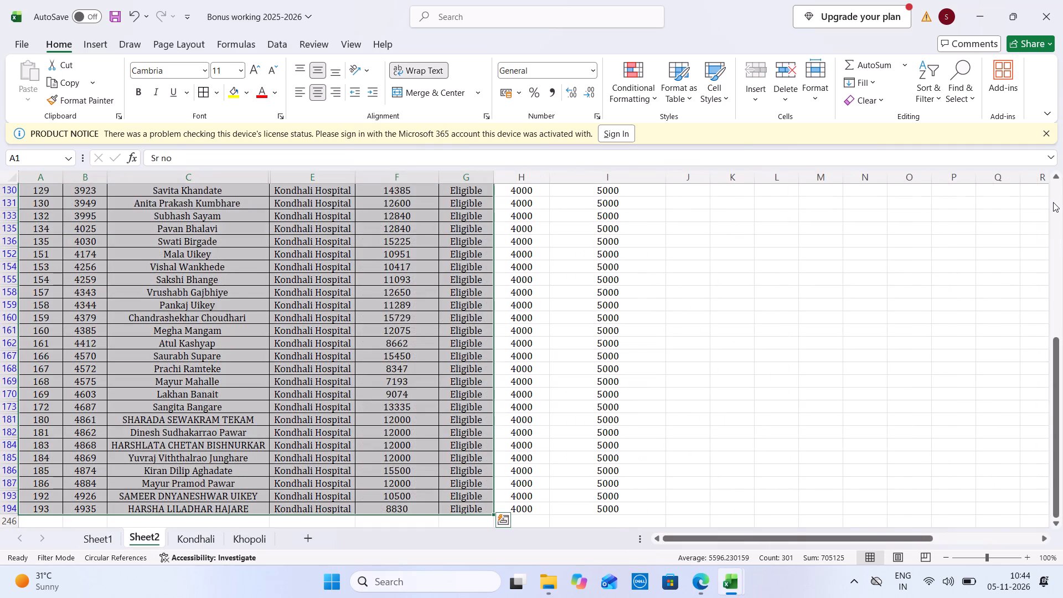
double_click(1053, 202)
click(348, 217)
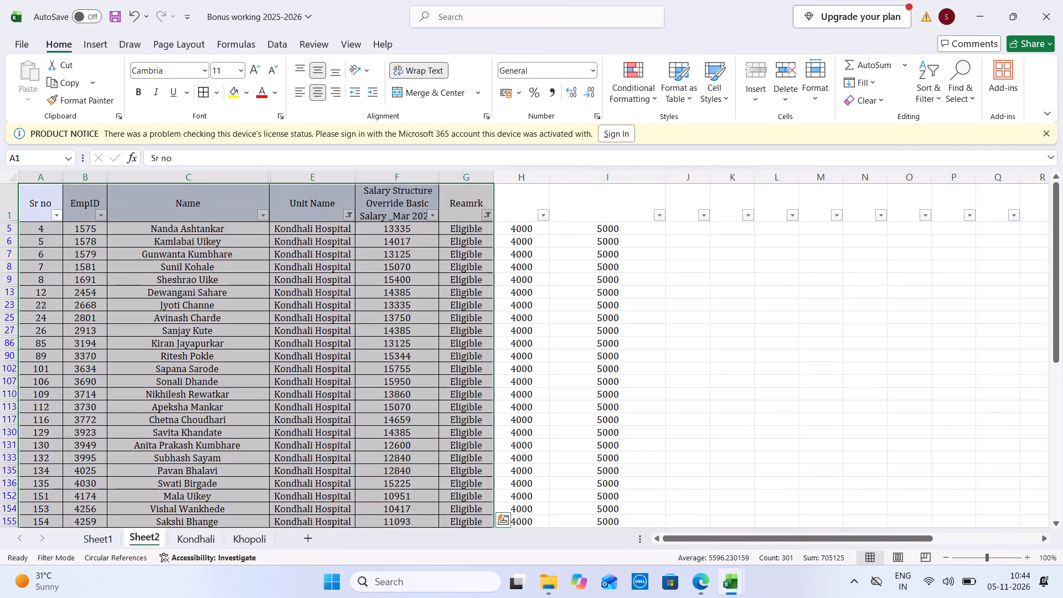
click(224, 416)
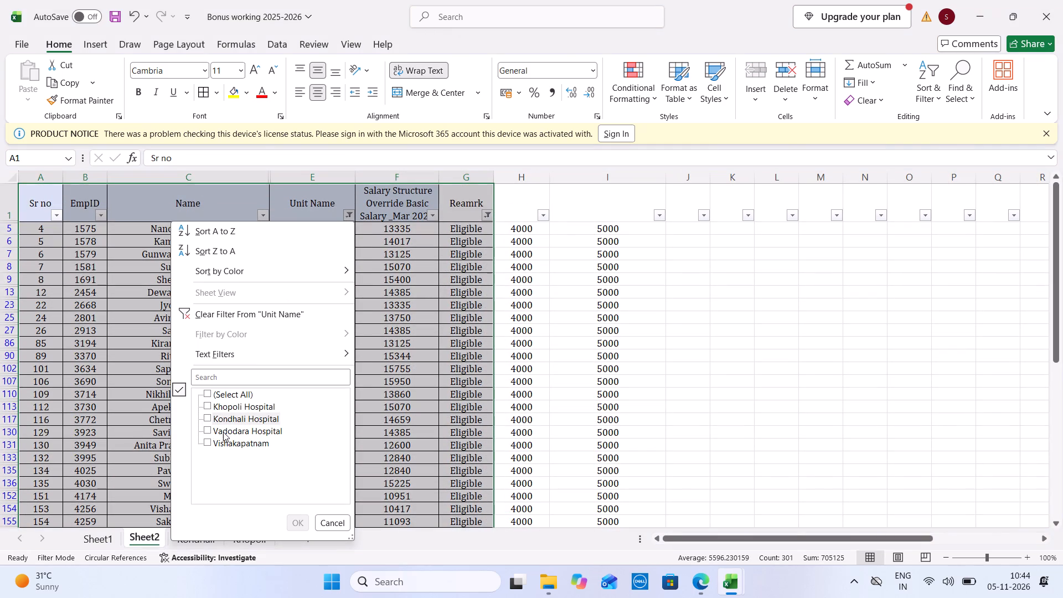
click(223, 432)
click(296, 525)
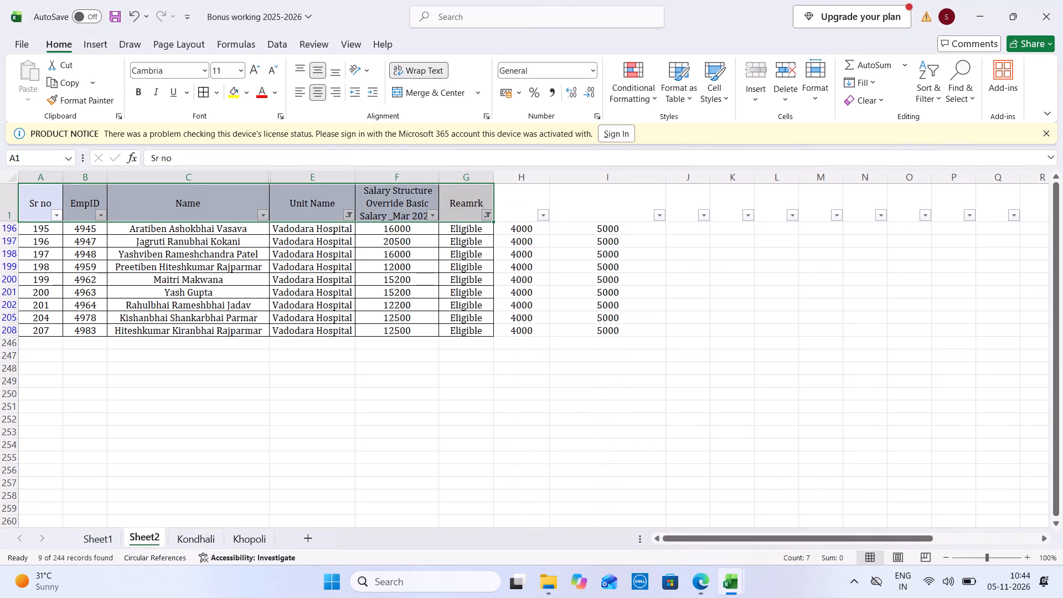
Select the filtered Vadodara Hospital list on Sheet2, from the header row through the 5000 amounts column.
drag(43, 205, 604, 327)
Switch to File Explorer and open the OPD SHEET WAITING TIME 2026 workbook from Pen drive > ALL DATA > TRUPTI RECP on drive D.
click(544, 589)
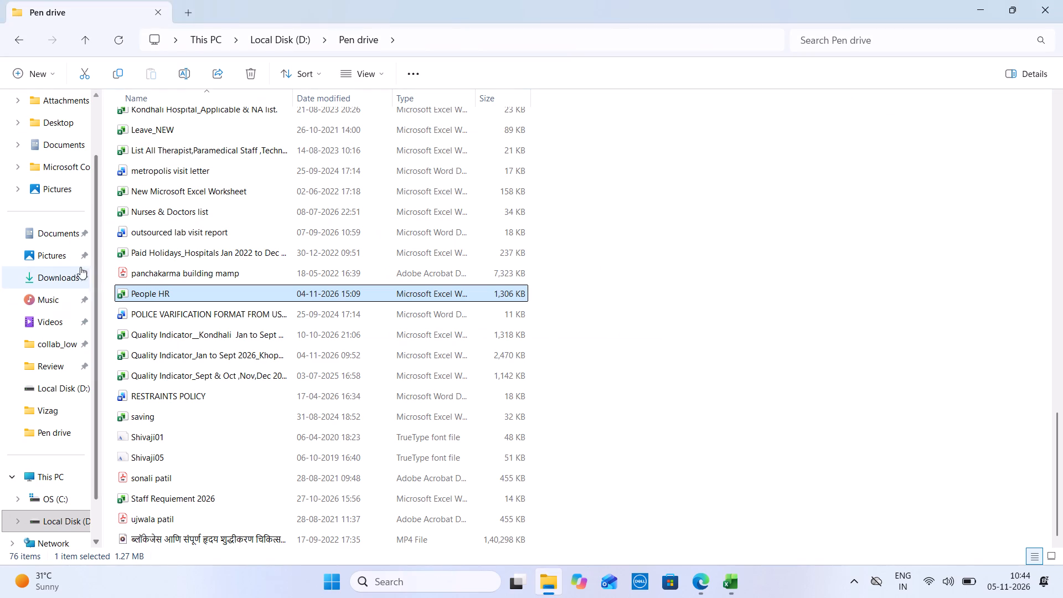
click(76, 384)
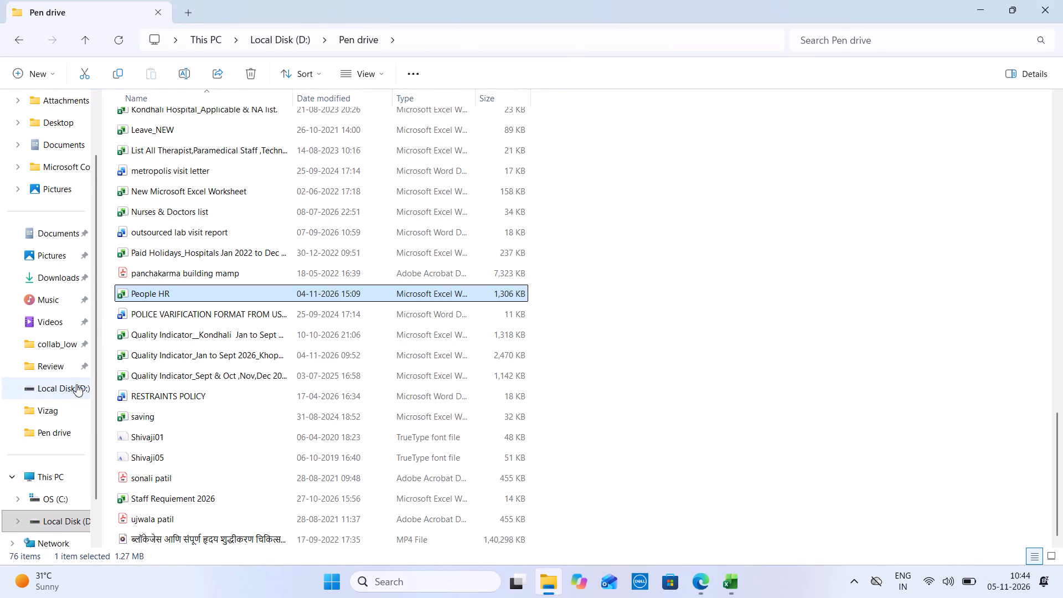
click(173, 466)
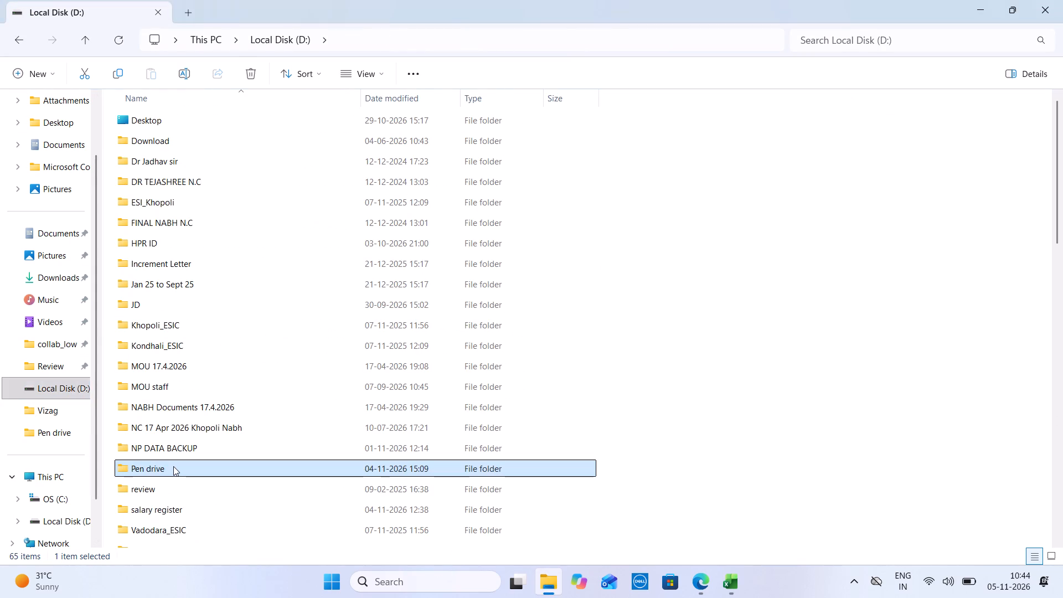
double_click(173, 466)
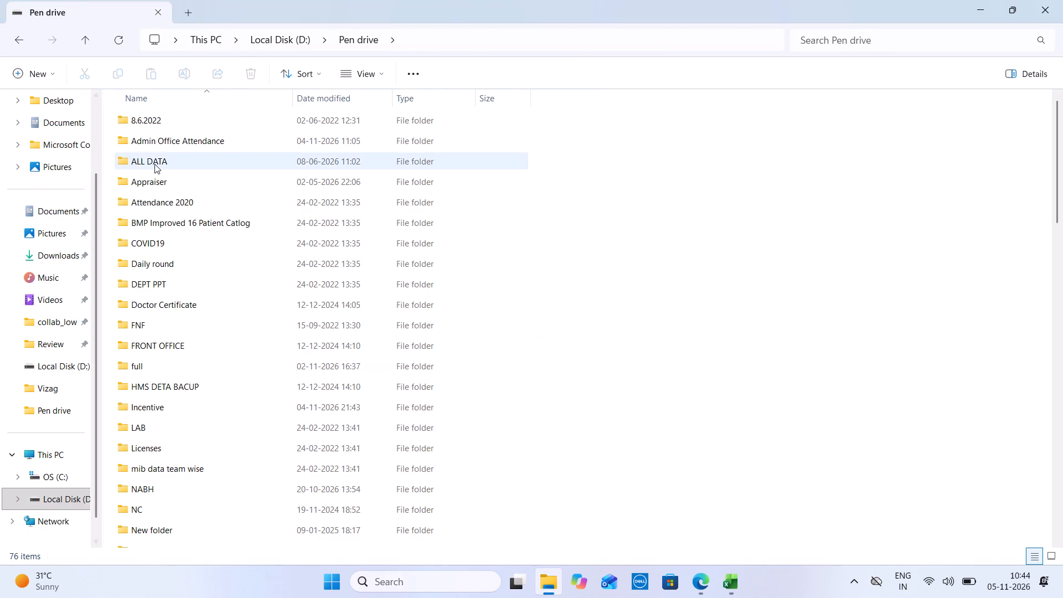
double_click(154, 164)
double_click(170, 447)
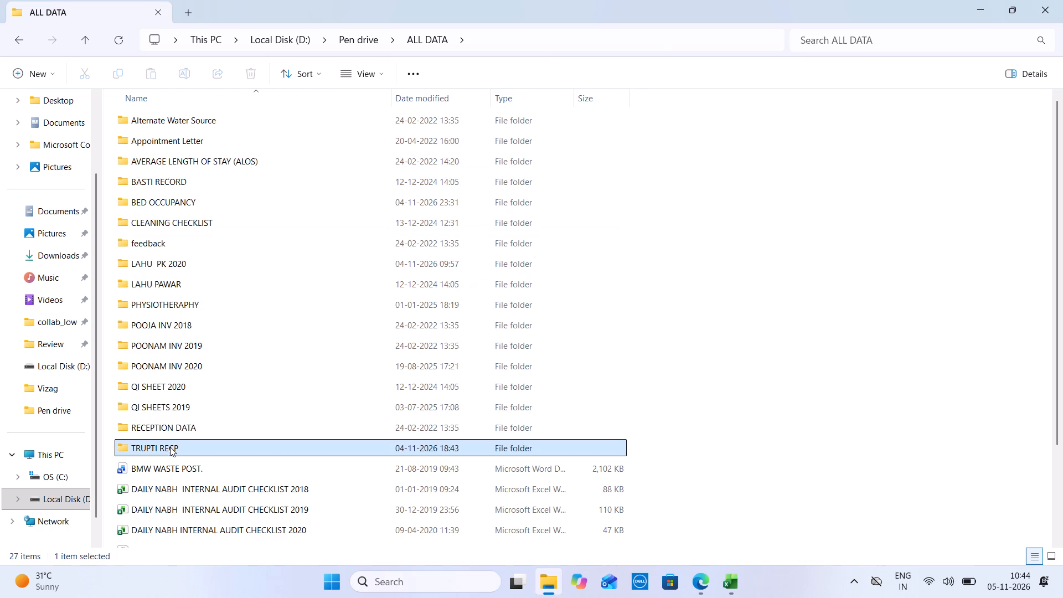
double_click(193, 429)
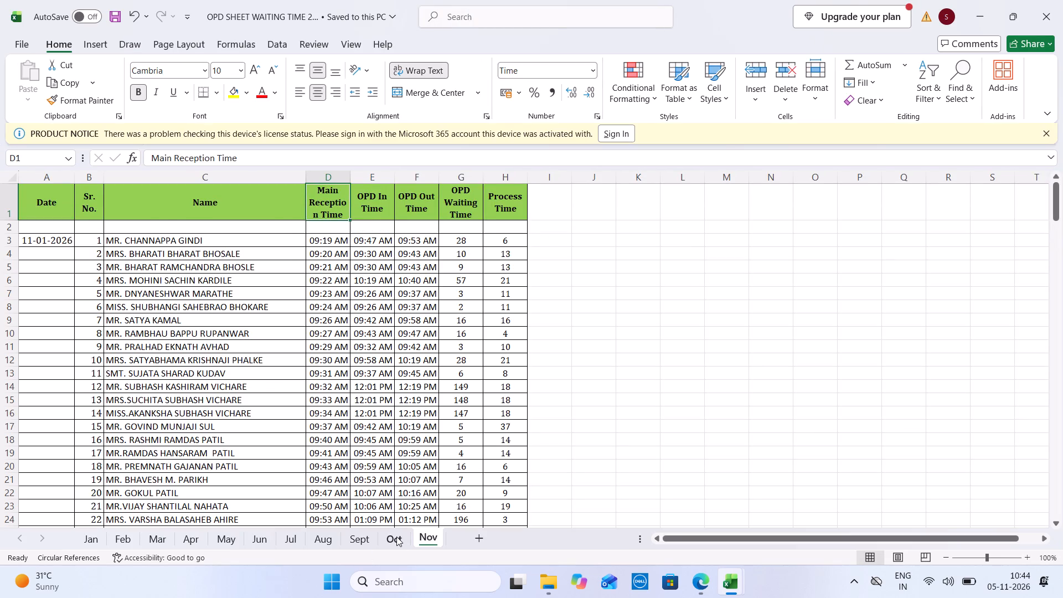
Examine the OPD waiting time and process time summary below the patient entries on the Oct sheet.
click(396, 537)
click(364, 219)
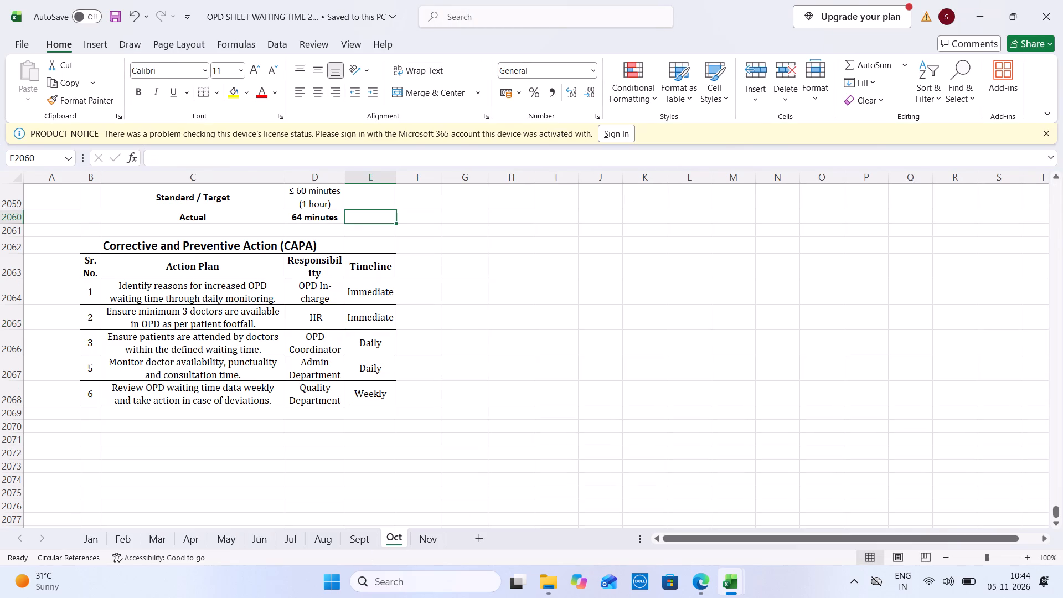
key(Up)
key(Up)
key(Up)
key(Up)
key(Up)
key(Up)
key(Up)
key(Up)
key(Up)
key(Up)
key(Up)
key(Up)
key(Up)
key(Up)
key(Up)
key(Up)
key(Up)
key(Up)
key(Up)
key(Up)
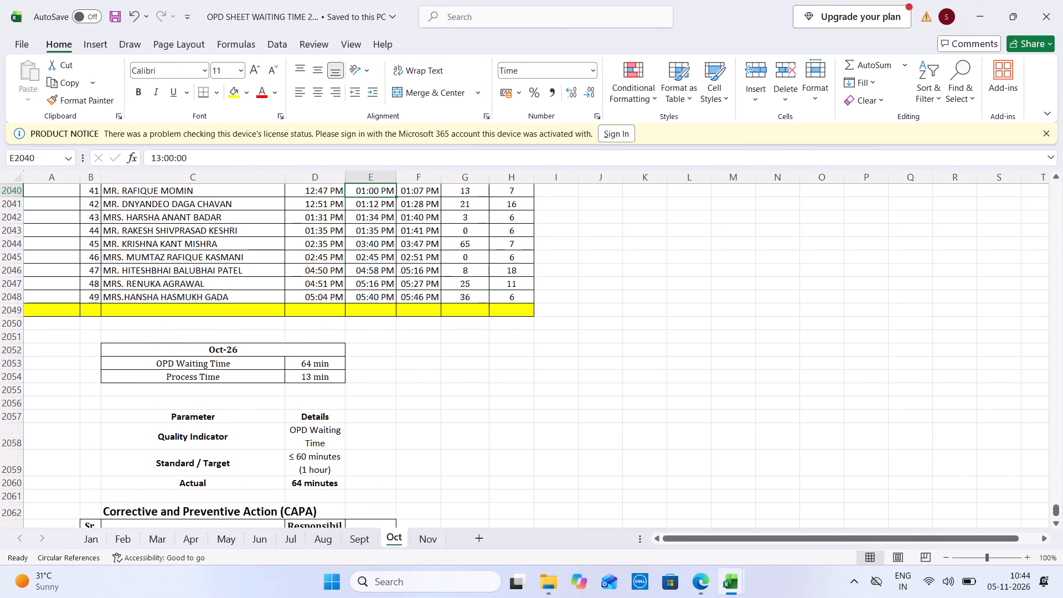
click(307, 367)
click(220, 382)
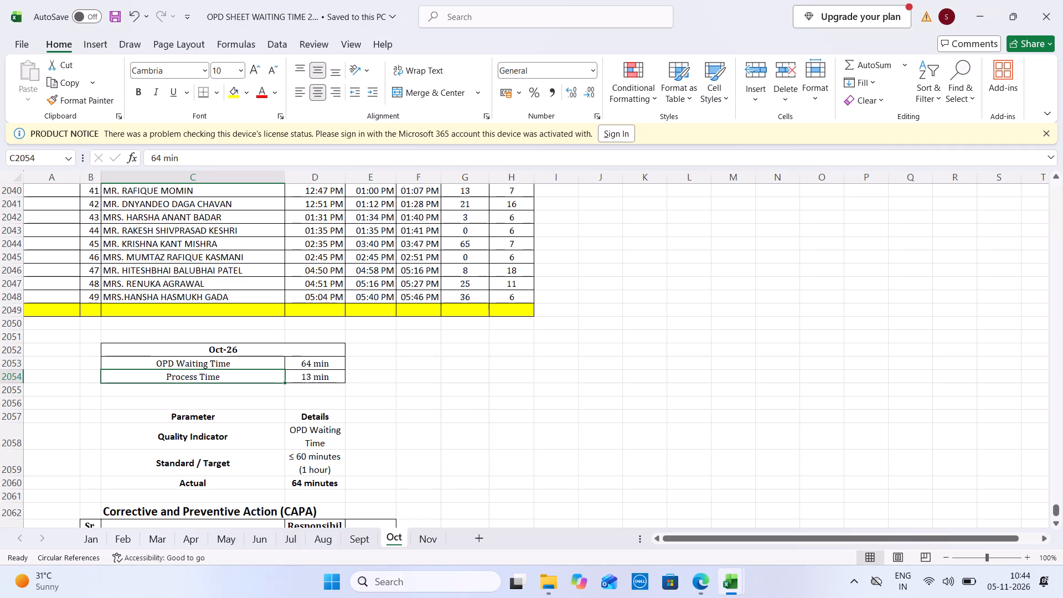
click(311, 367)
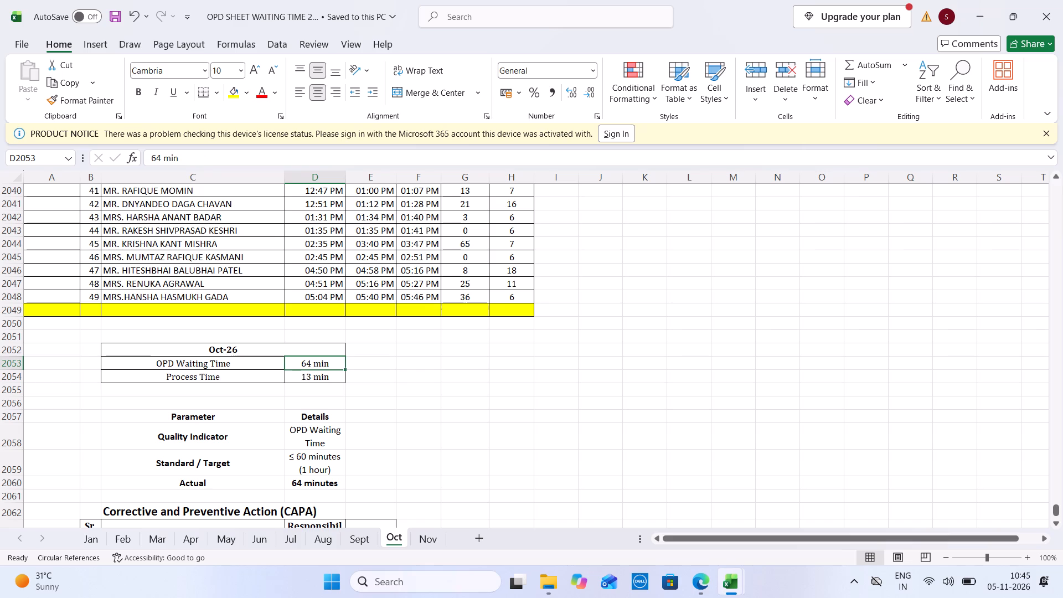
Examine the OPD waiting and process time summaries on the Sept and Aug sheets, and close the workbook.
click(357, 545)
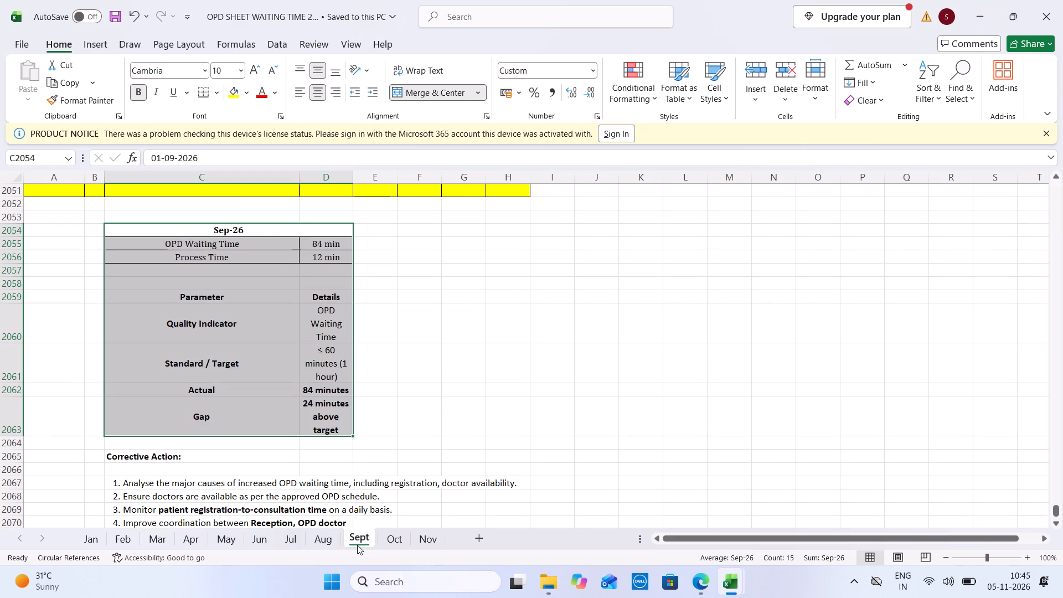
double_click(318, 259)
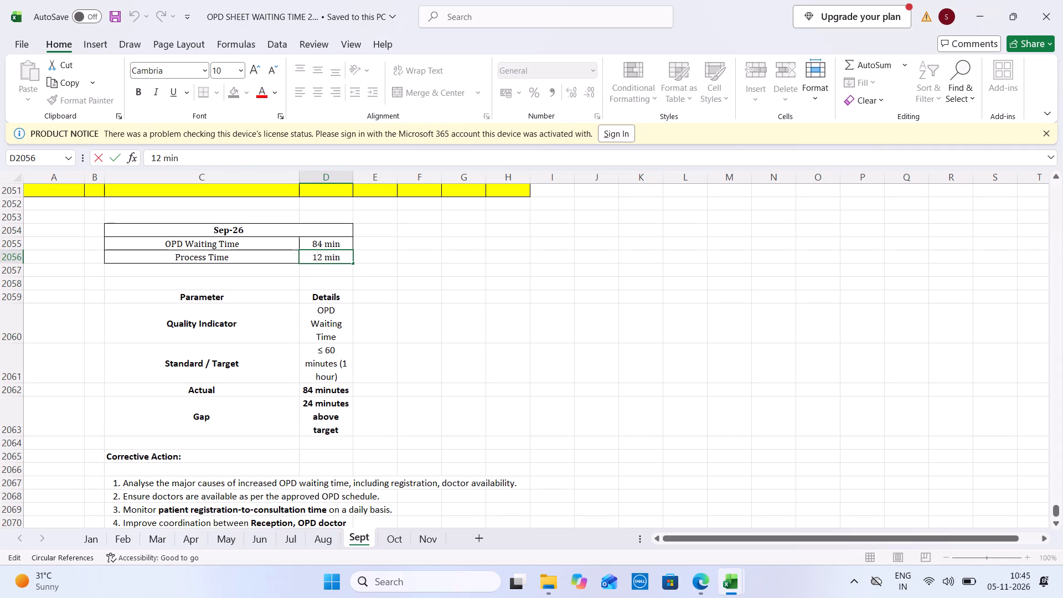
click(327, 534)
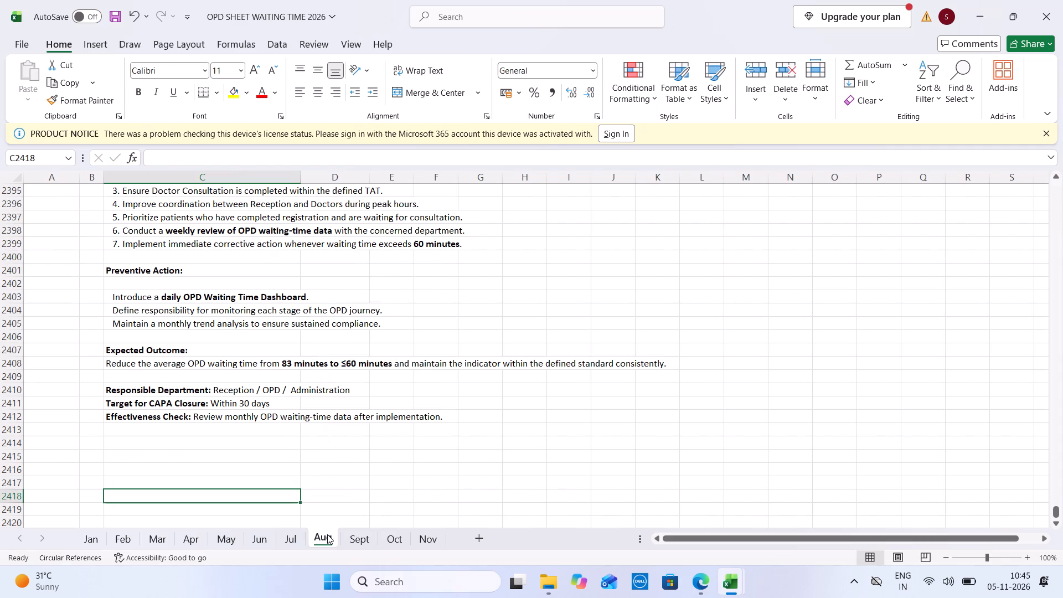
click(1057, 292)
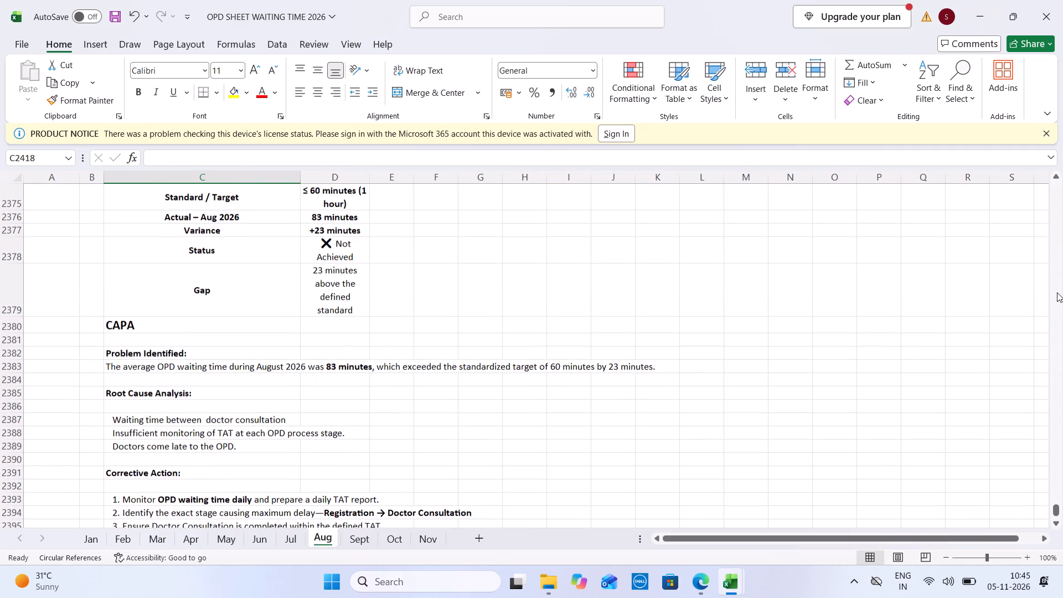
click(1055, 230)
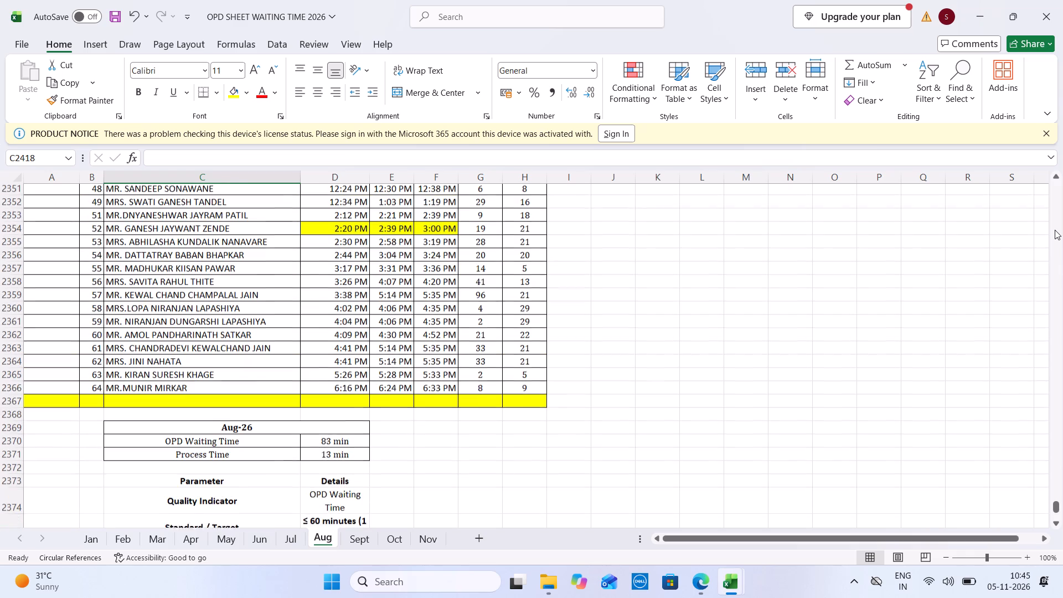
click(440, 458)
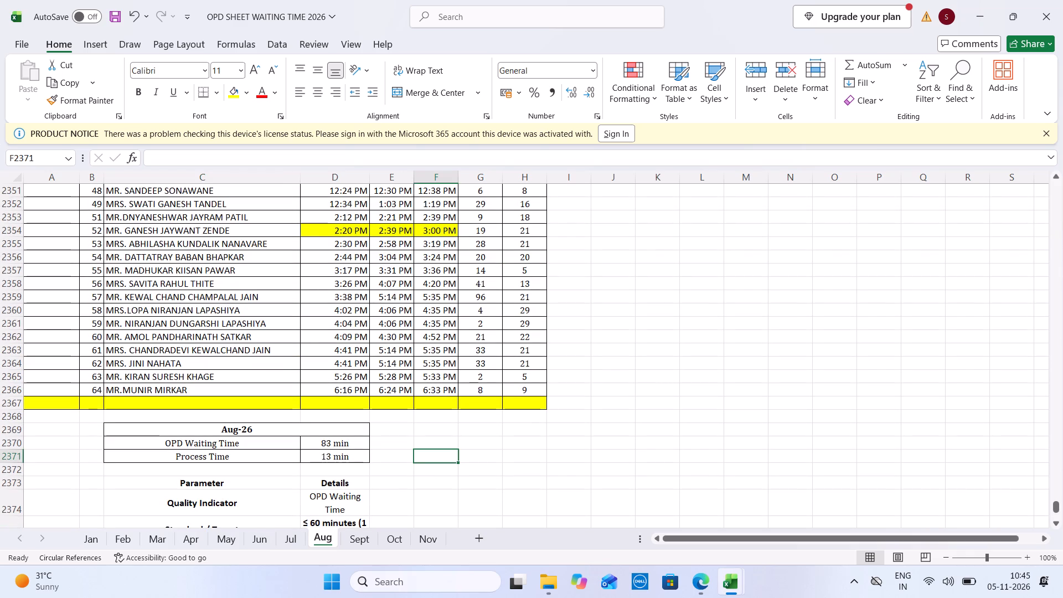
click(1062, 27)
click(533, 390)
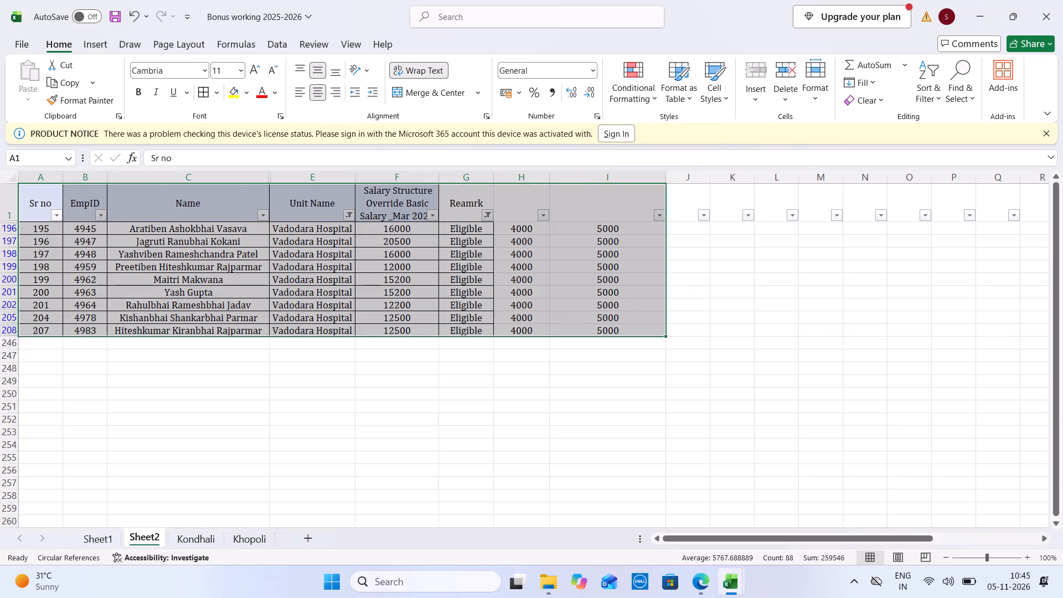
Copy the selected Vadodara Hospital list from Sheet2 into cell A1 of a new sheet.
key(ctrl+c)
click(305, 540)
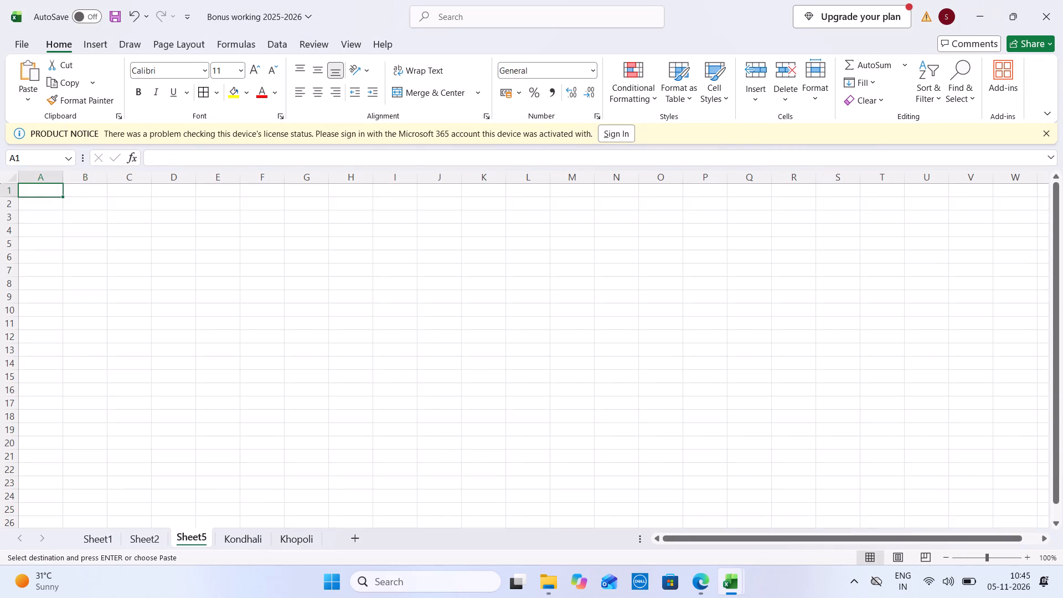
key(ctrl+v)
Widen the basic salary column E slightly and fit the header row's height to its text.
drag(6, 286, 5, 272)
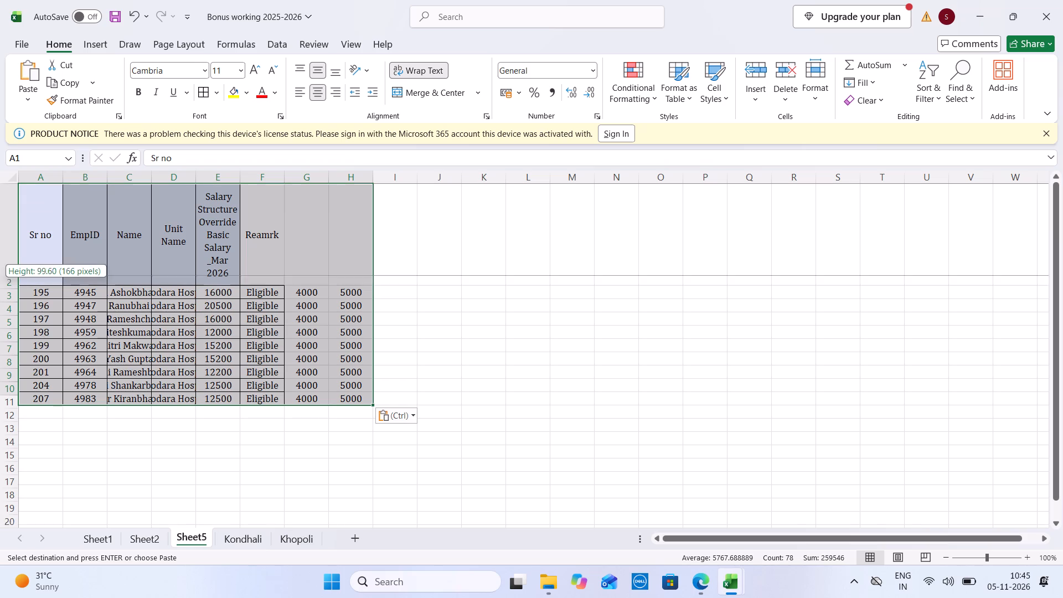
drag(5, 272, 13, 245)
drag(239, 174, 256, 176)
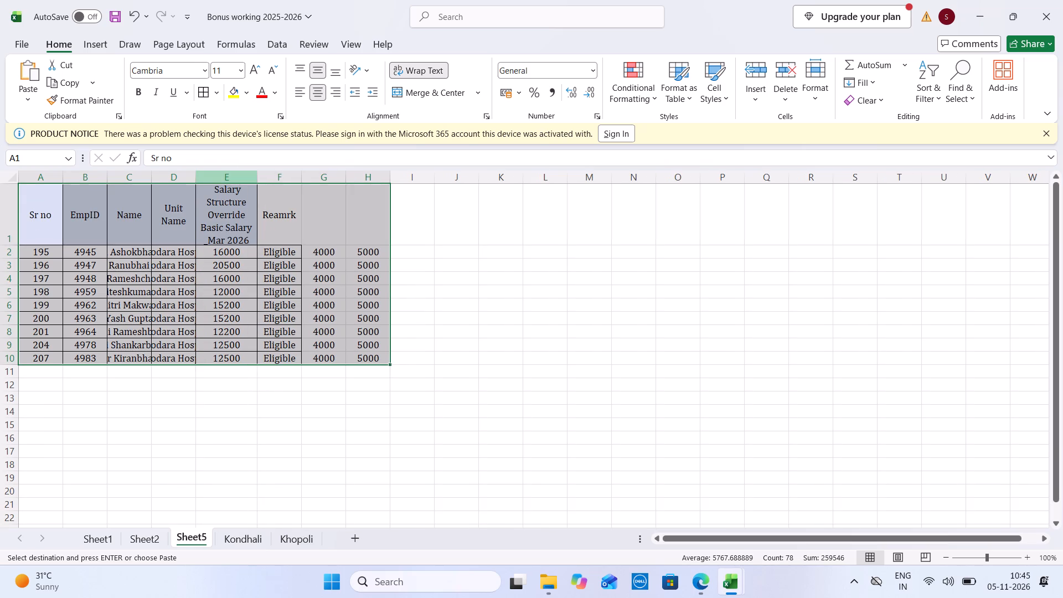
double_click(6, 246)
click(190, 289)
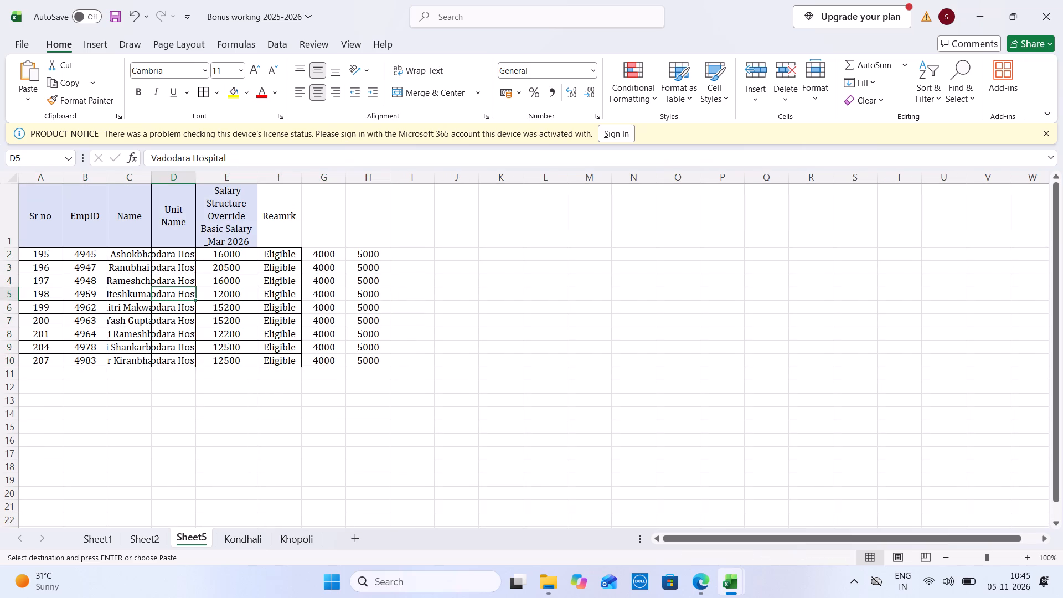
Renumber the Sr no column from 1 to 9 by filling down from 1 and 2.
click(55, 251)
key(1)
key(Down)
key(2)
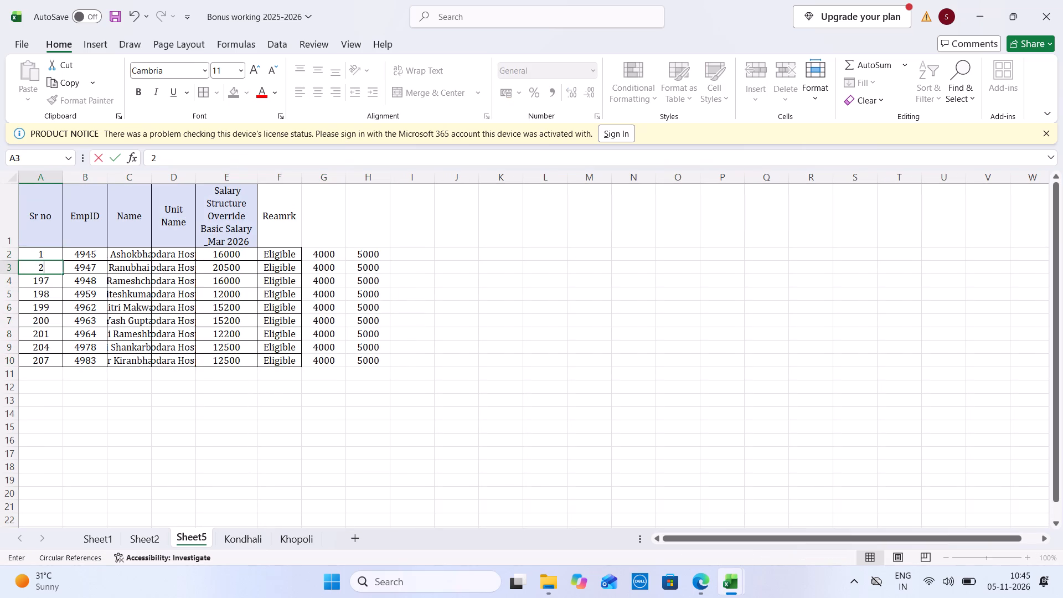
drag(55, 251, 54, 266)
double_click(61, 272)
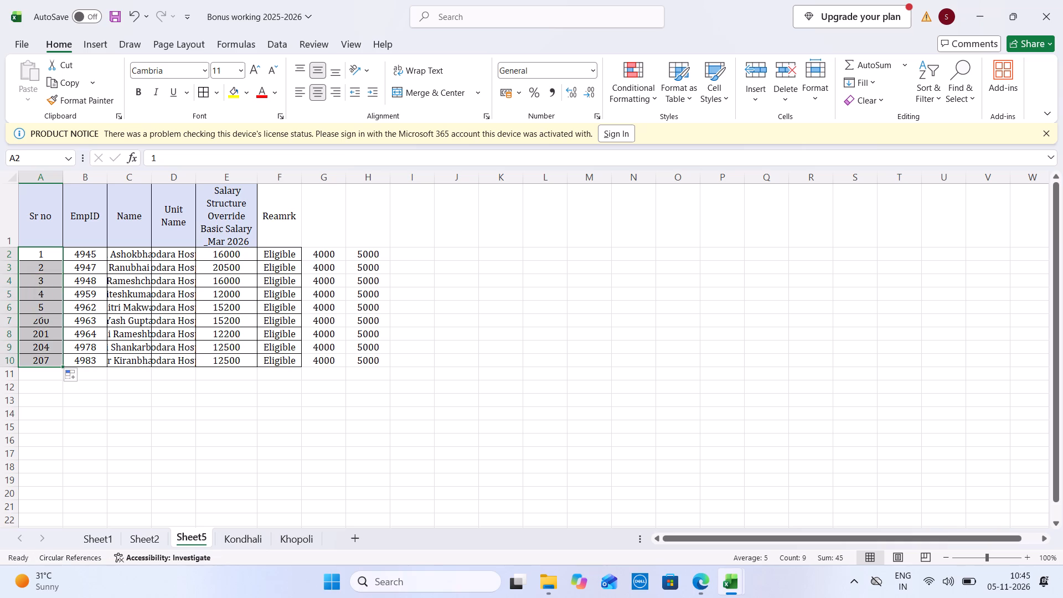
Auto-fit the widths of the Name and Unit Name columns.
click(154, 177)
double_click(154, 177)
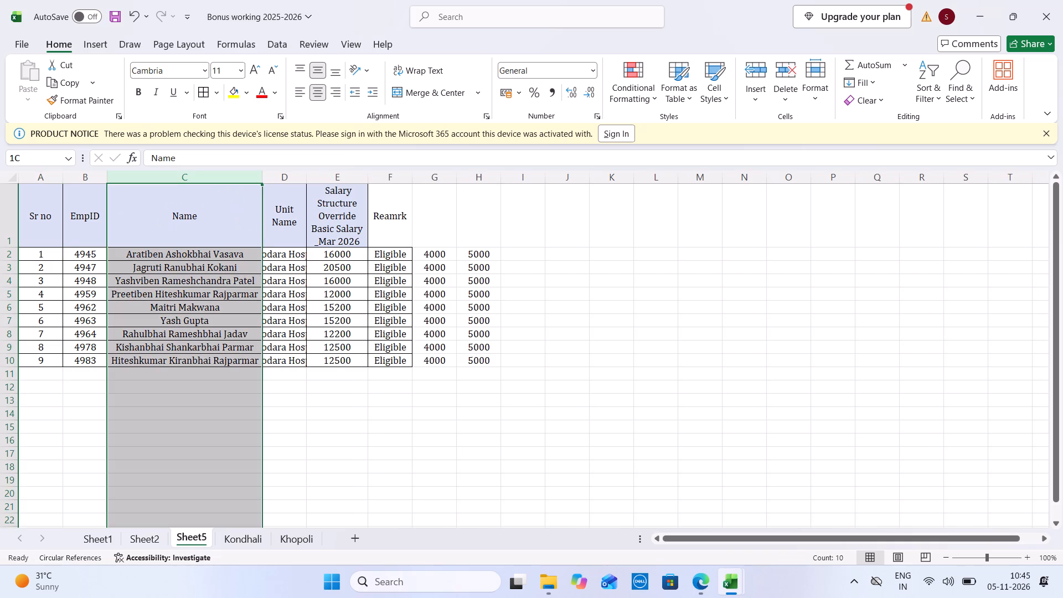
double_click(309, 181)
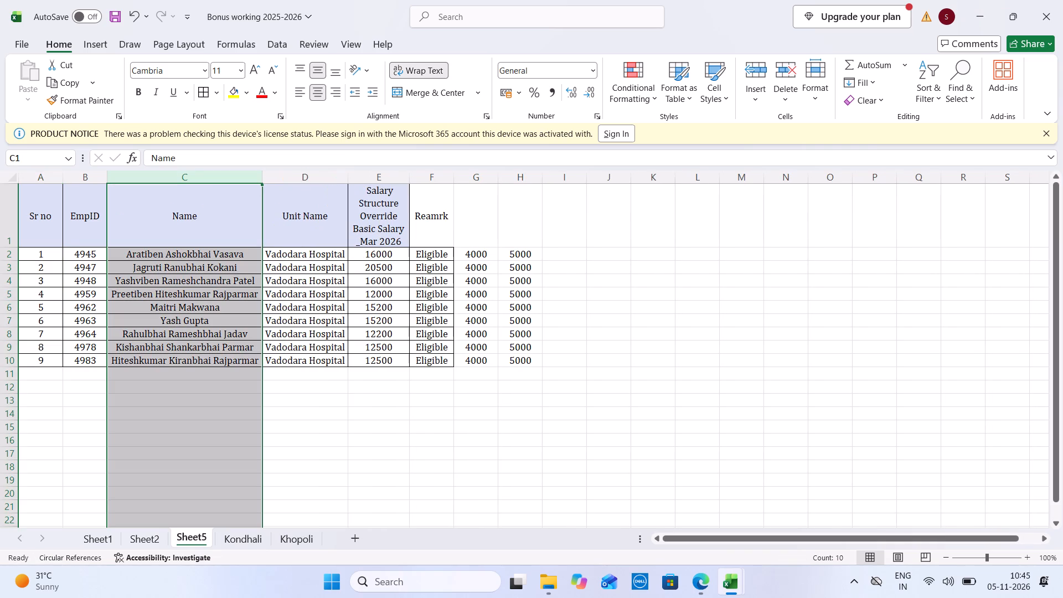
Add AutoSum totals in row 11 under the 4000 and 5000 amounts in columns G and H.
drag(474, 254, 499, 359)
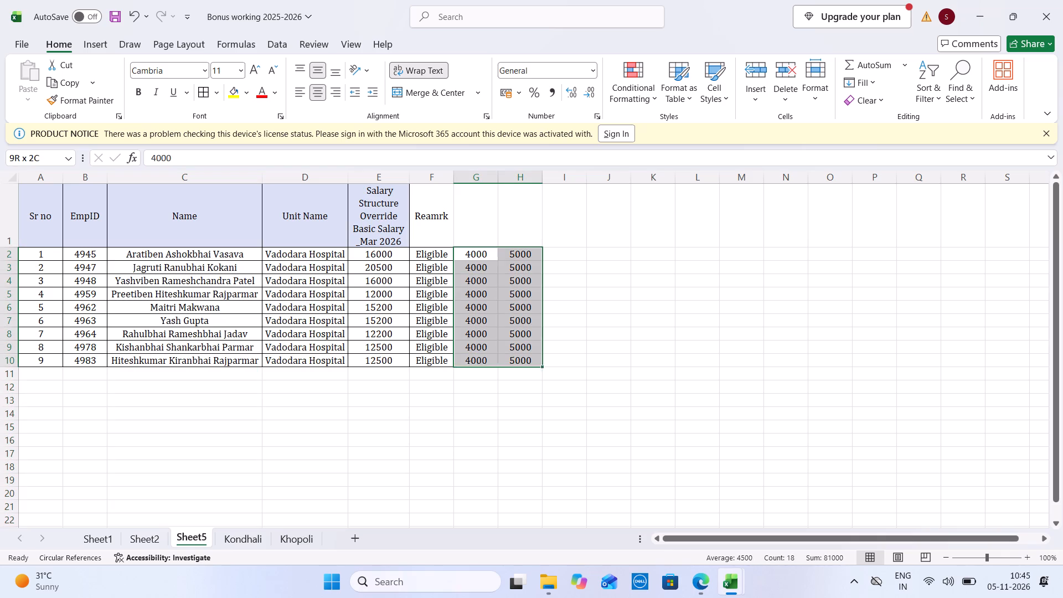
drag(499, 359, 508, 369)
click(875, 65)
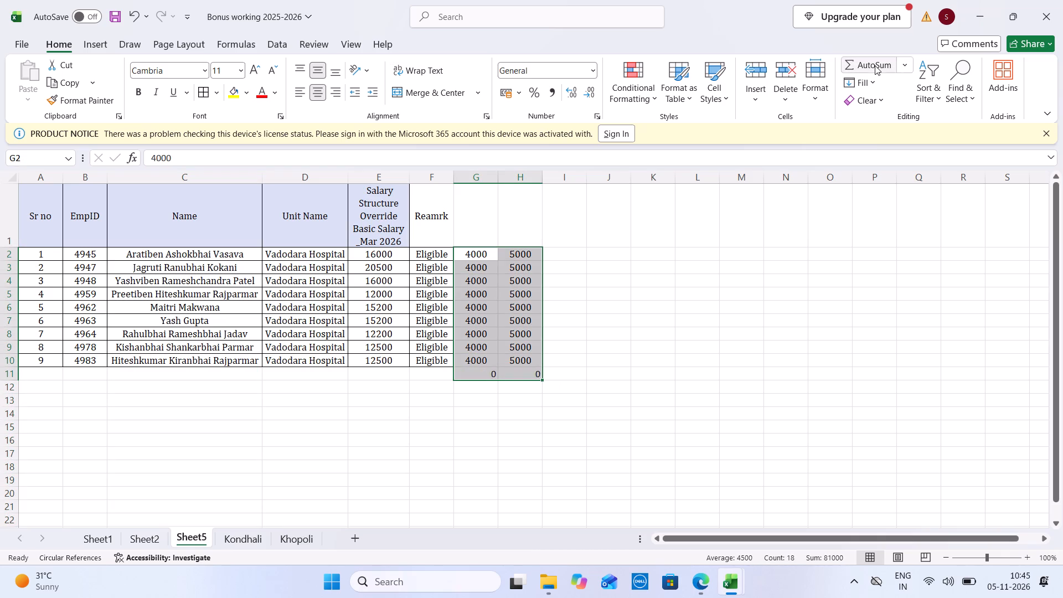
Centre the two totals in row 11 horizontally and vertically, and format them in Cambria as Currency.
drag(479, 370, 527, 369)
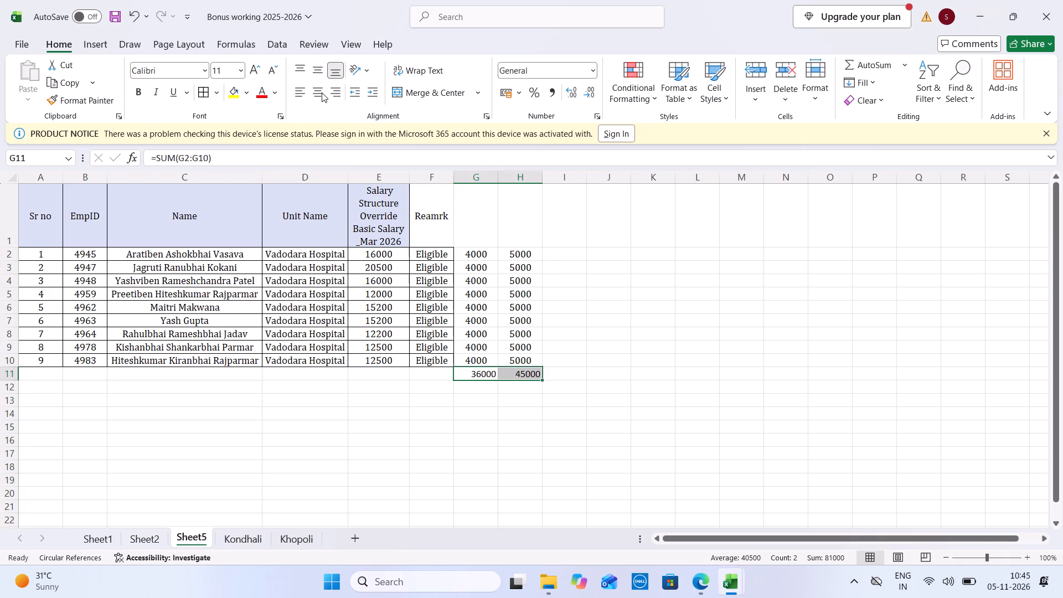
click(322, 92)
click(316, 70)
click(195, 70)
text(cam)
key(Return)
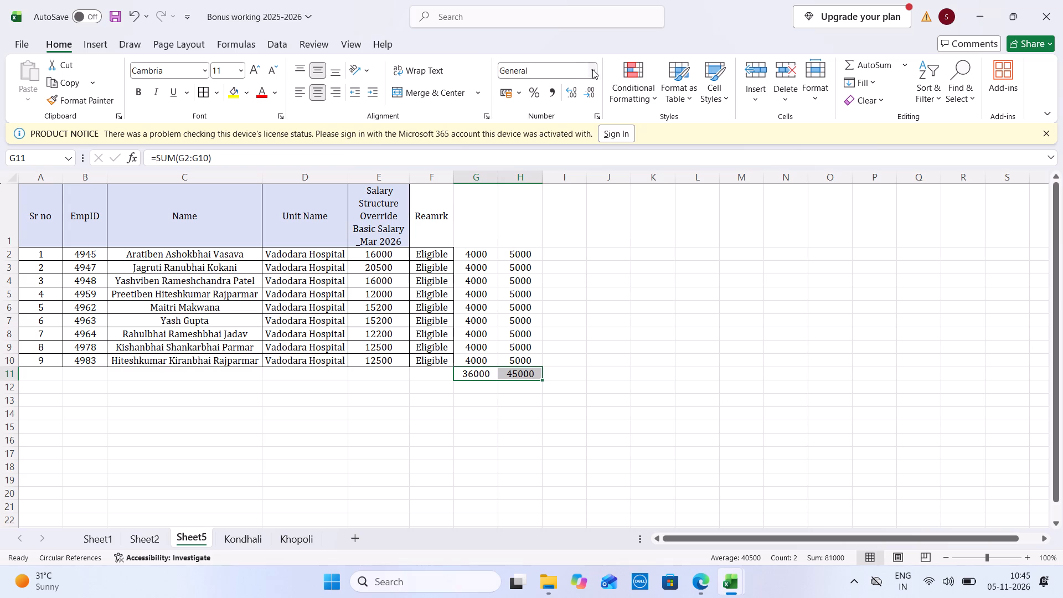
click(592, 69)
click(571, 156)
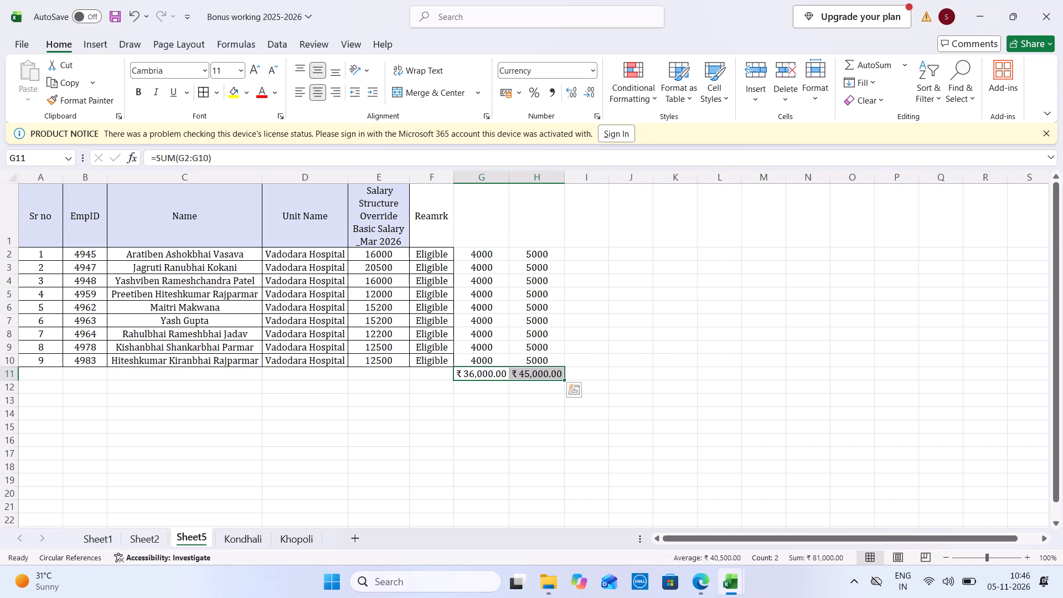
Make the two totals bold and auto-fit the widths of columns G and H.
click(136, 95)
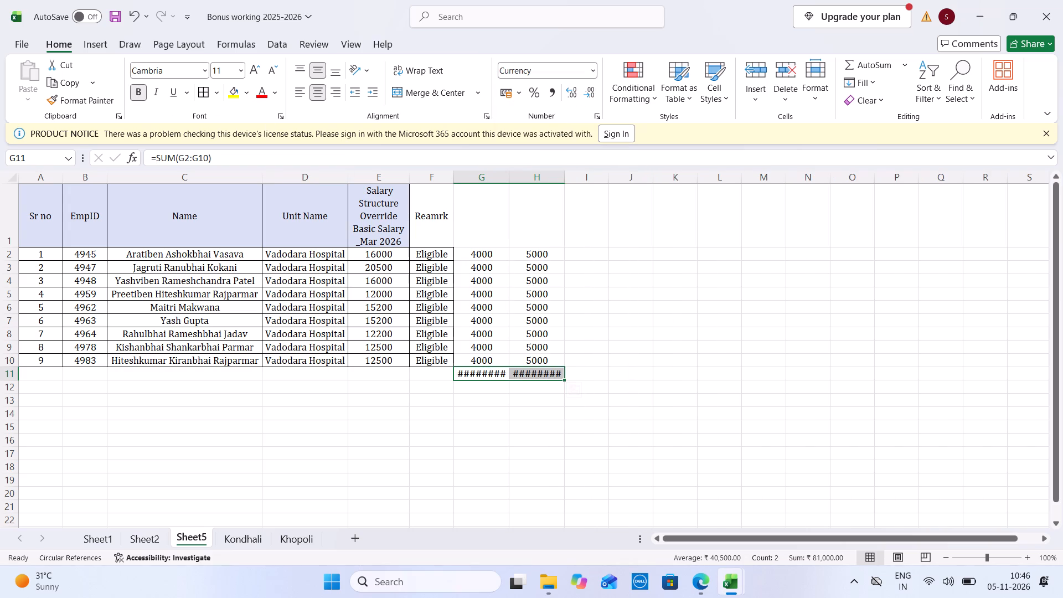
double_click(510, 182)
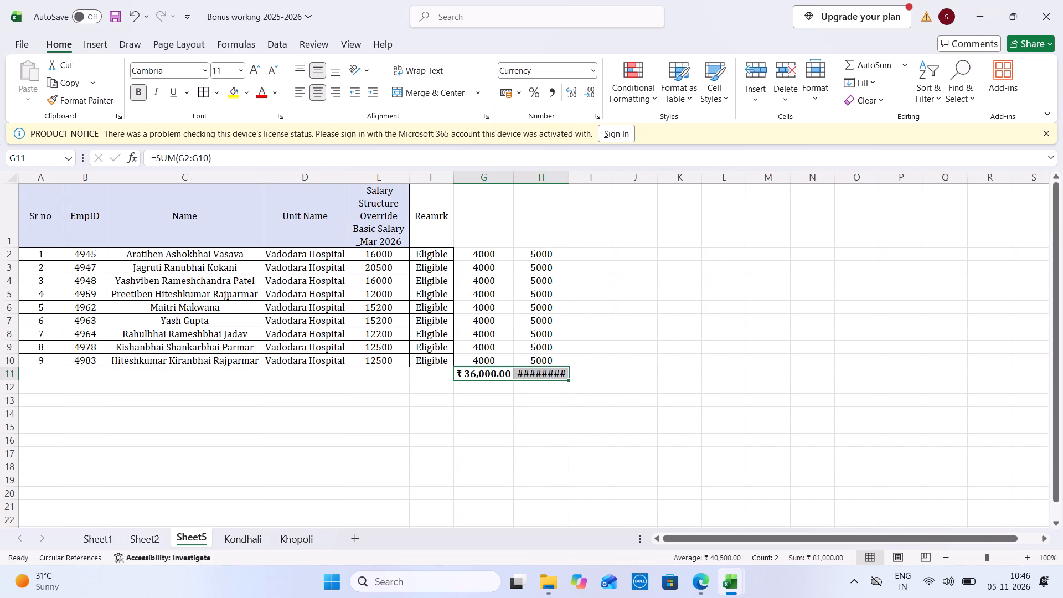
double_click(568, 179)
Rename Sheet5 as Vadodara and return to Sheet2.
double_click(185, 543)
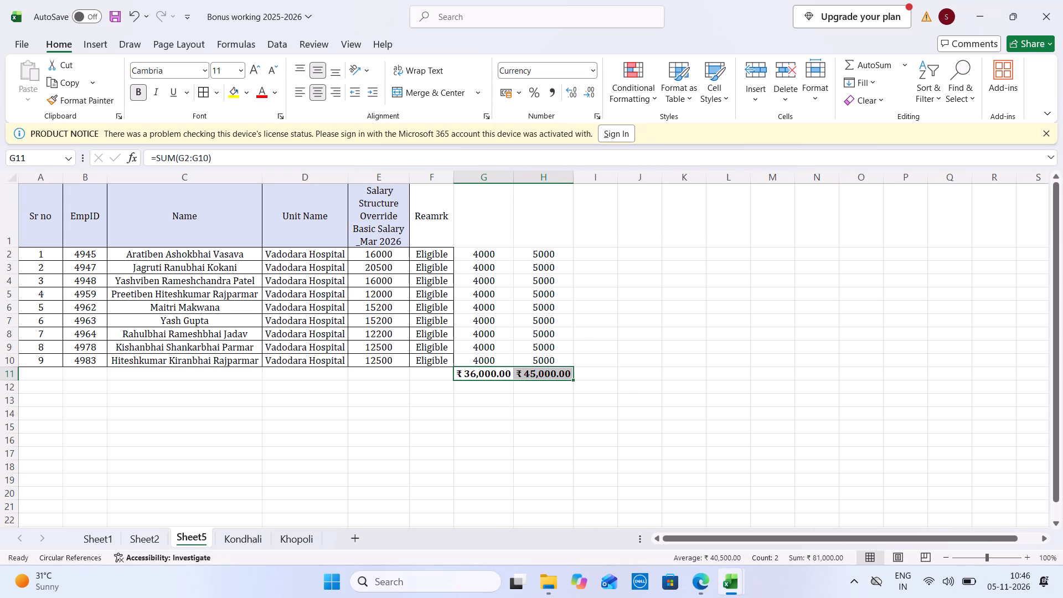
text(Vadodara)
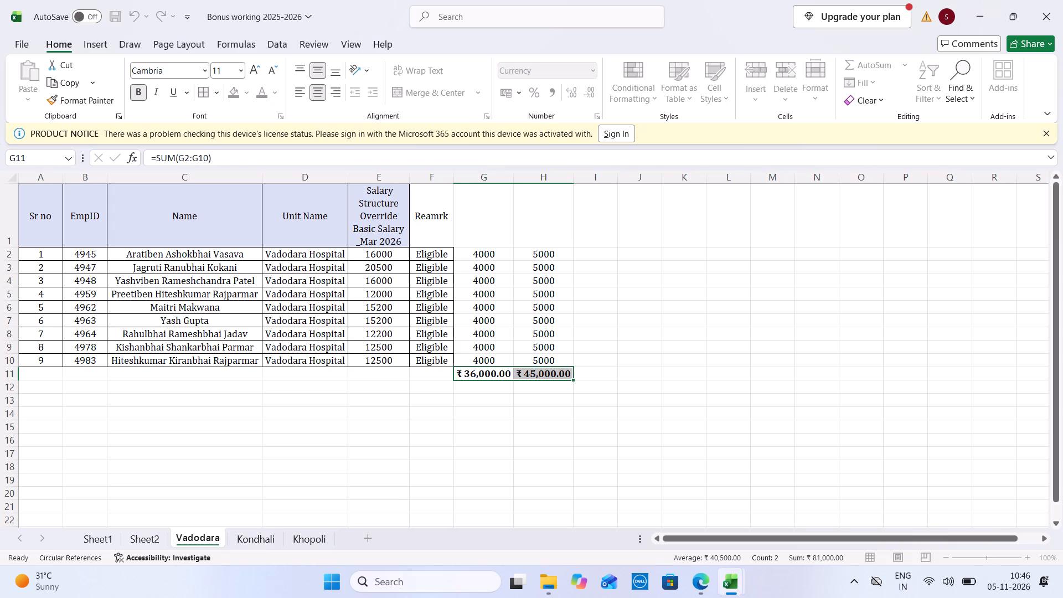
click(138, 536)
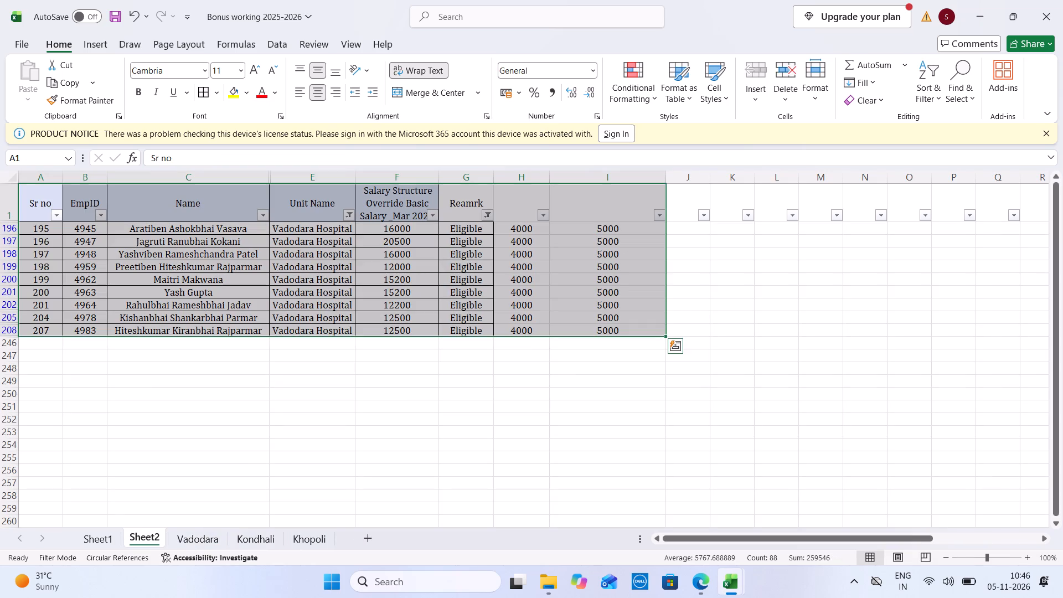
Filter the Unit Name column to show only Vishakapatnam instead of Vadodara Hospital.
click(349, 213)
click(219, 428)
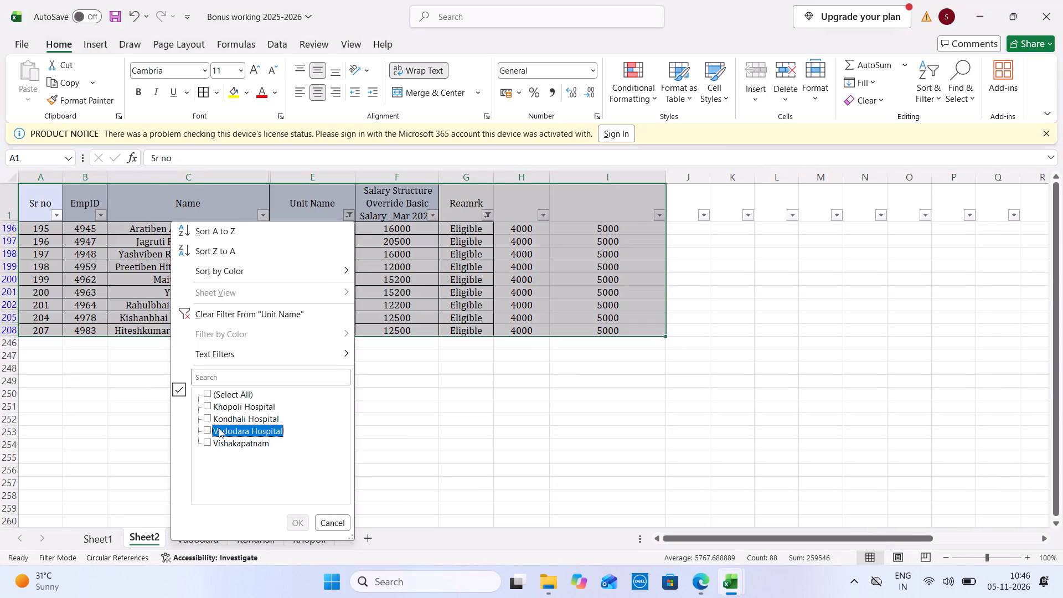
click(233, 442)
click(303, 526)
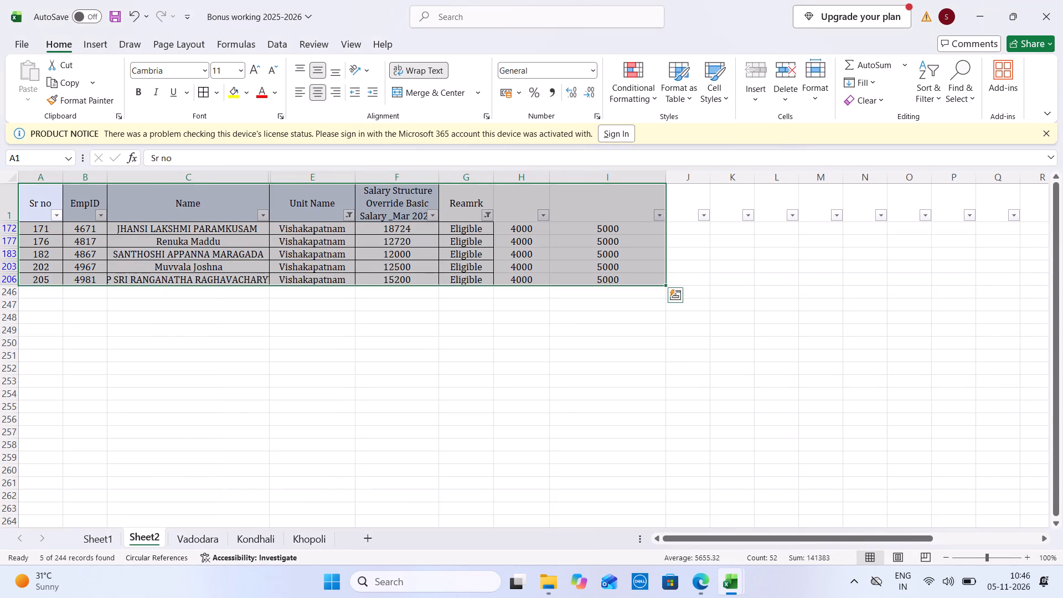
Copy the filtered Vishakapatnam table, including its header row, into cell A1 of a new sheet.
drag(36, 204, 640, 276)
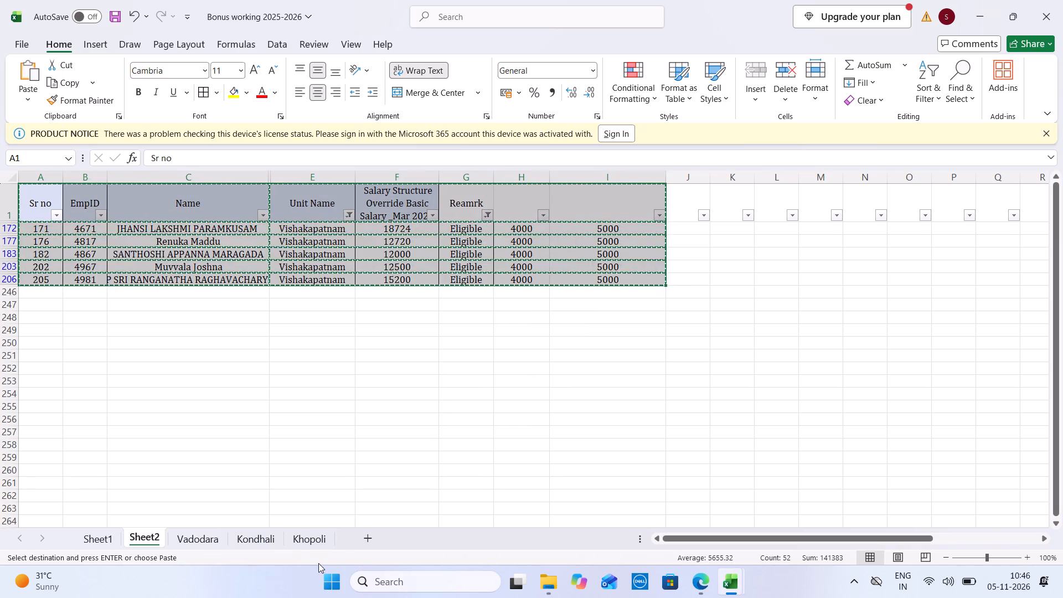
click(368, 538)
key(ctrl+v)
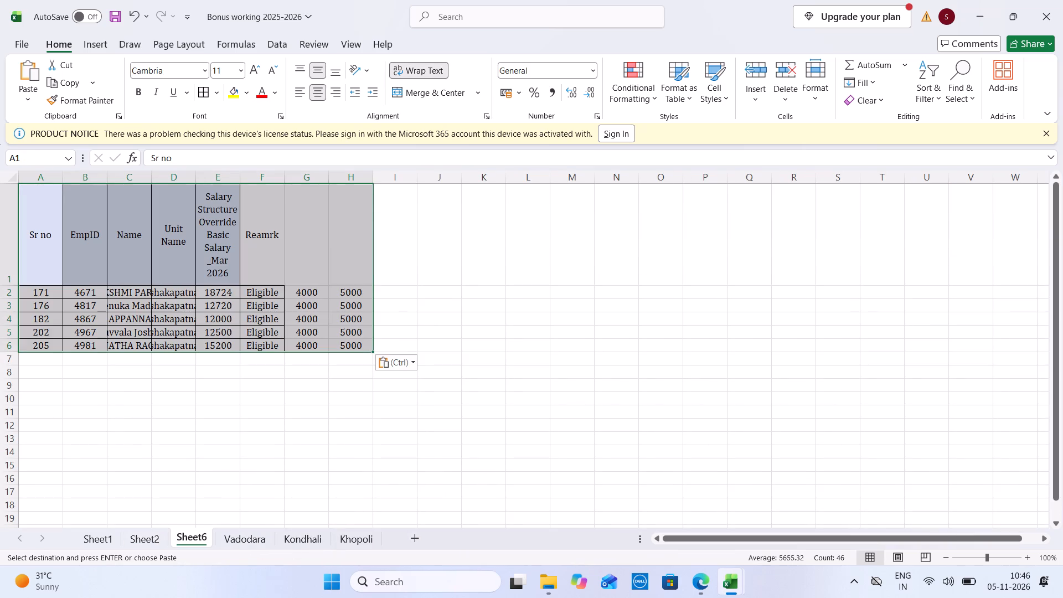
Reduce the height of header row 1 and widen the salary column E.
click(68, 287)
drag(7, 287, 45, 239)
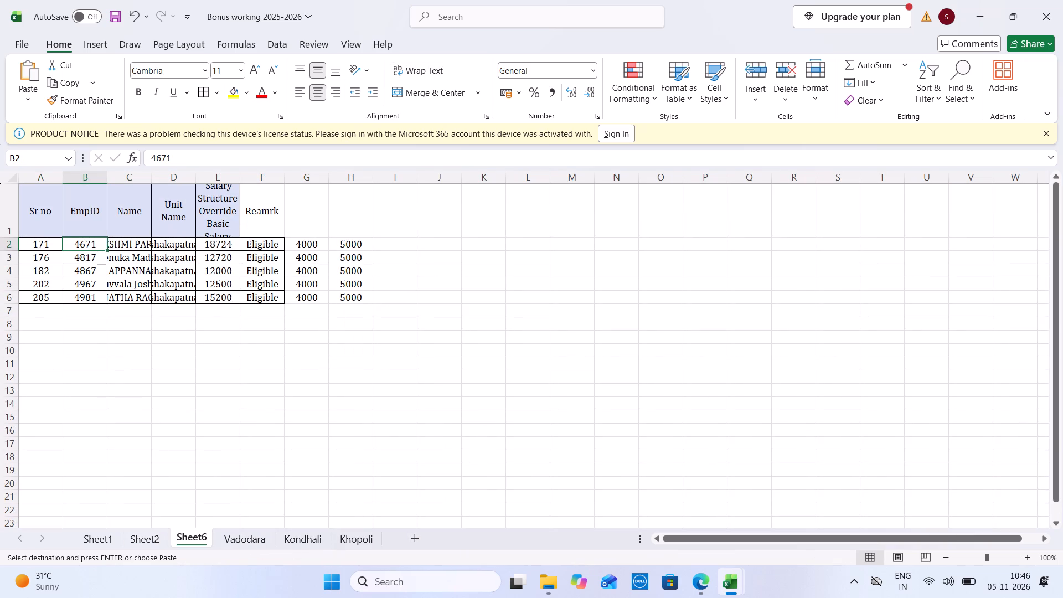
drag(239, 174, 264, 176)
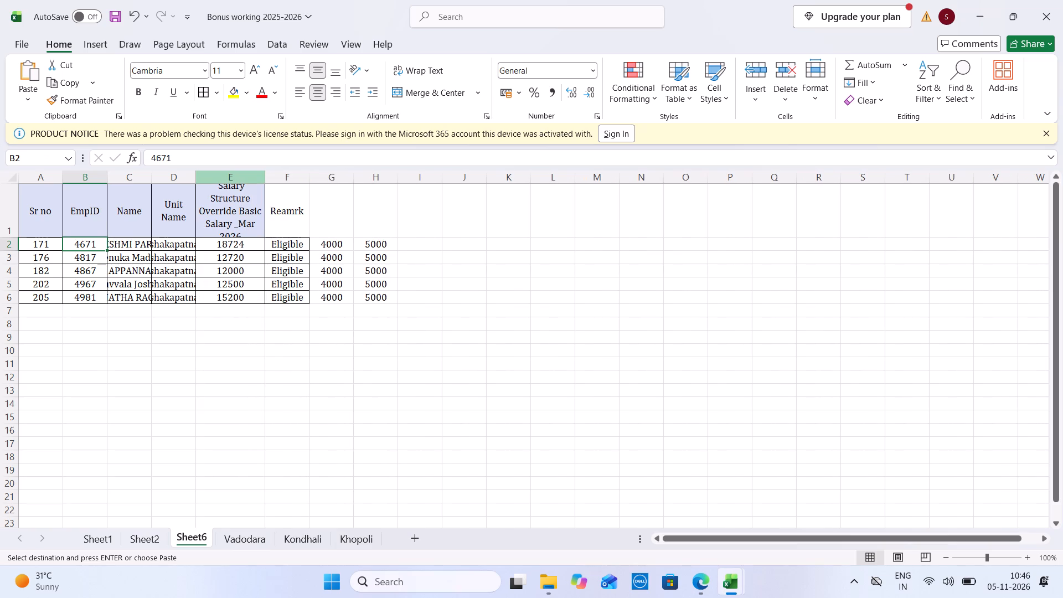
Renumber the Sr no column from 1 to 5 by filling down a 1, 2 series from A2.
click(45, 246)
key(1)
key(Down)
key(2)
drag(45, 246, 48, 264)
double_click(63, 265)
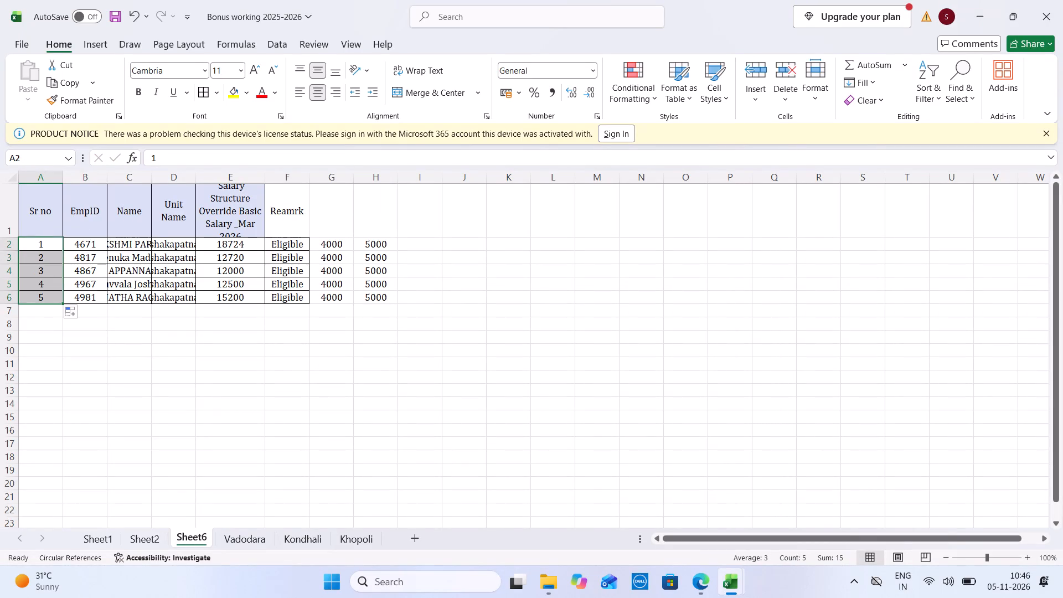
Auto-fit the widths of Name column C and salary column E.
double_click(152, 171)
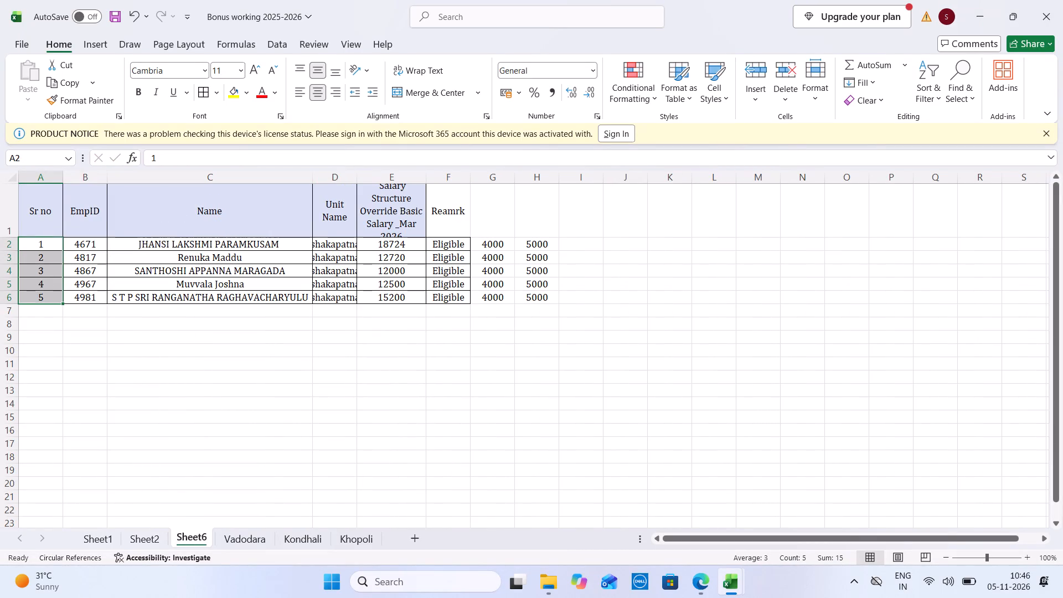
double_click(429, 179)
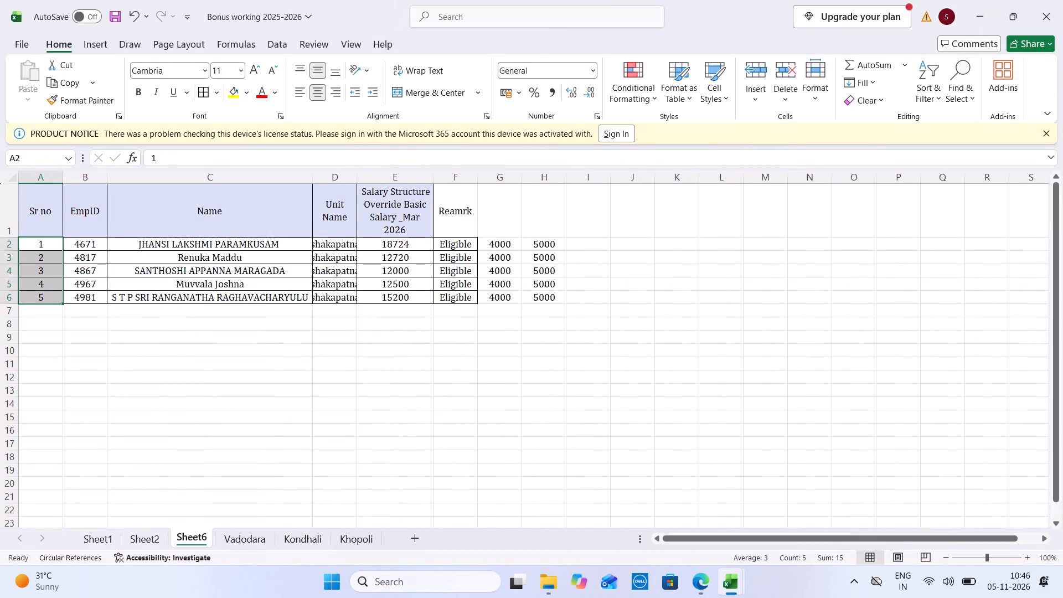
Add AutoSum totals in row 7 under the 4000 and 5000 amounts in columns G and H.
drag(488, 240, 543, 308)
click(877, 61)
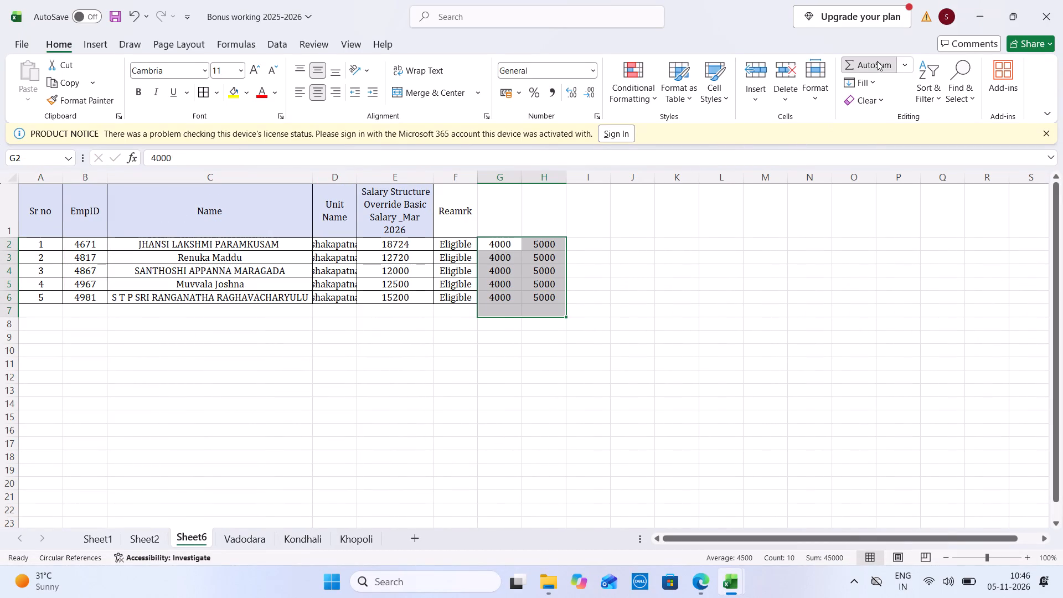
Centre the two totals in row 7 horizontally and vertically, and format them as Currency in Cambria.
drag(507, 313, 548, 305)
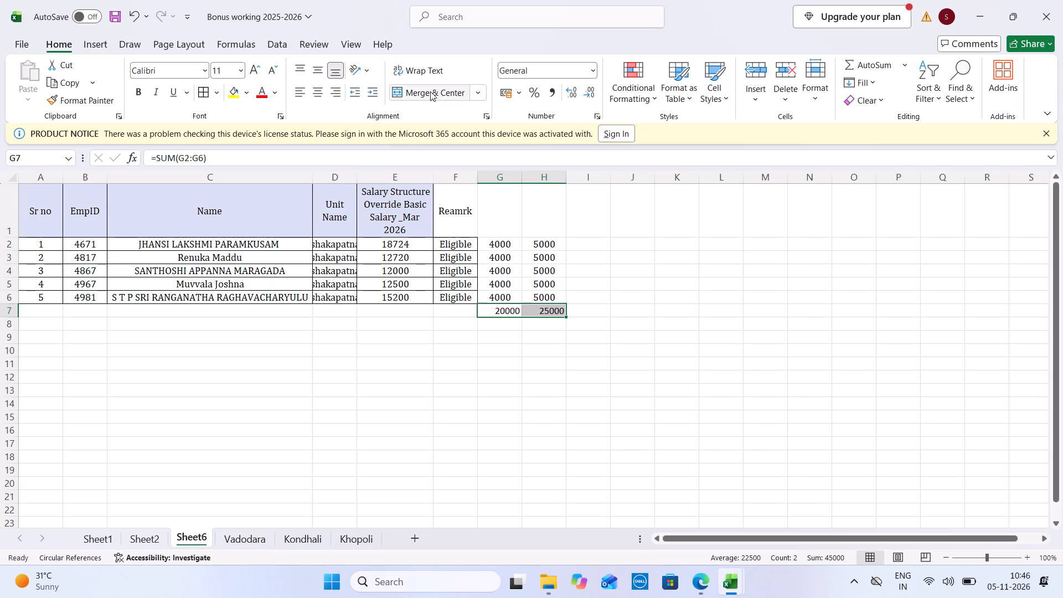
click(319, 71)
click(320, 93)
click(590, 66)
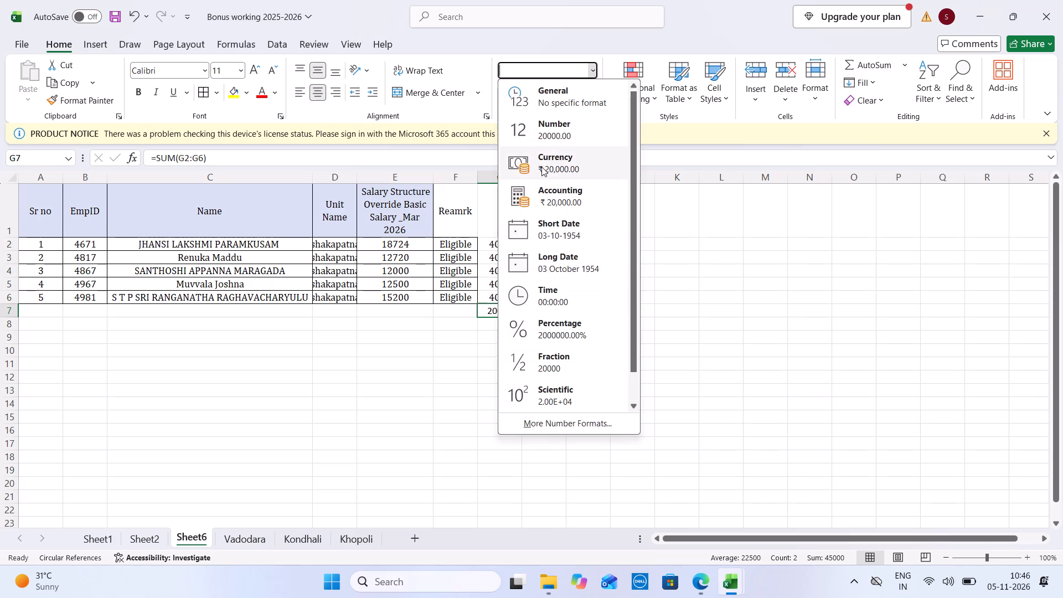
click(541, 167)
click(159, 77)
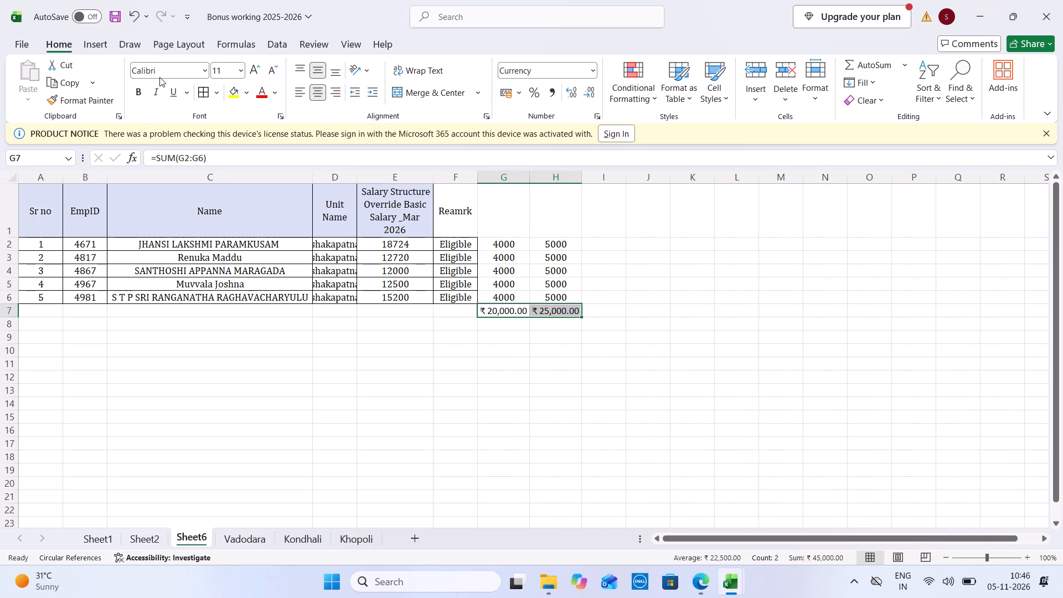
click(163, 74)
text(CAM)
key(Return)
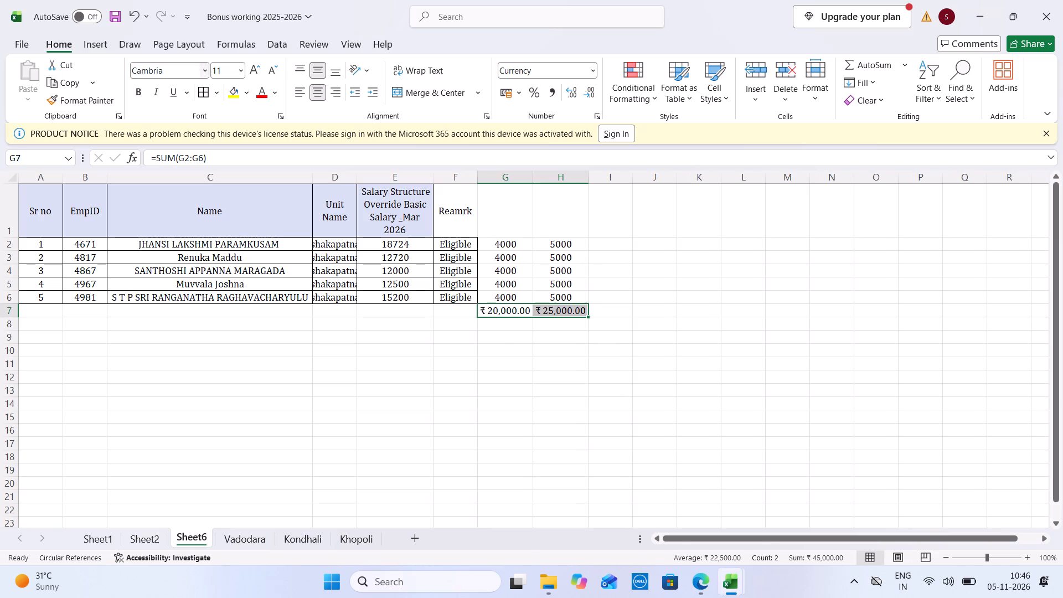
Make the two totals bold and auto-fit the widths of columns G and H.
click(140, 87)
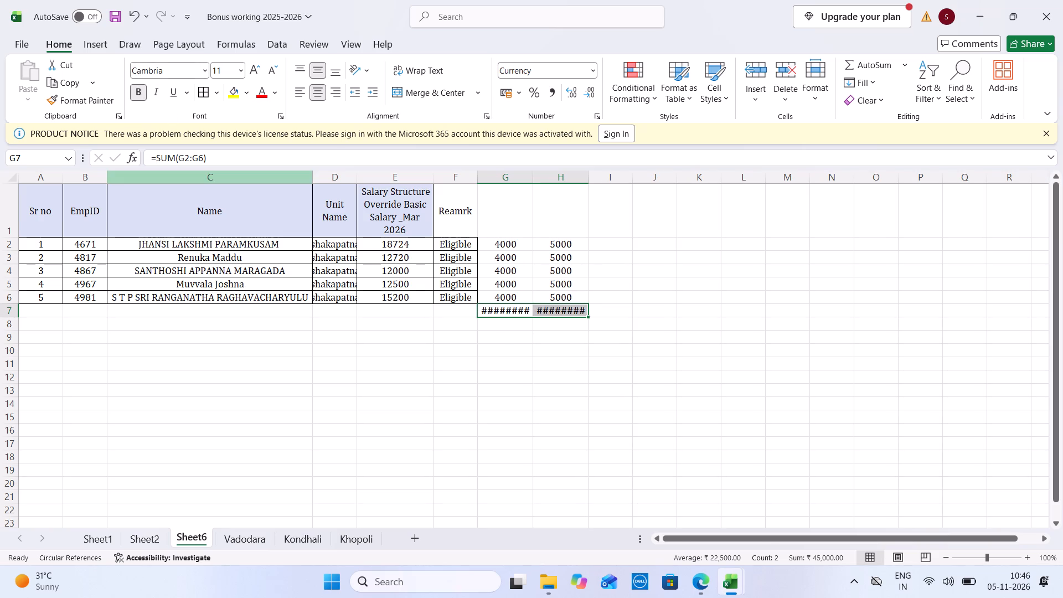
double_click(532, 172)
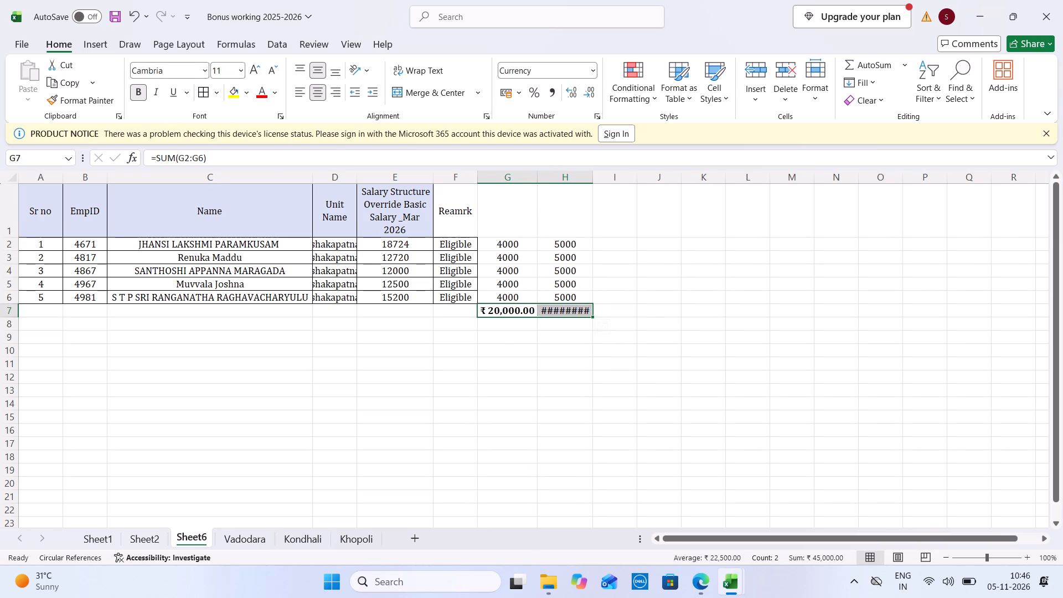
double_click(594, 176)
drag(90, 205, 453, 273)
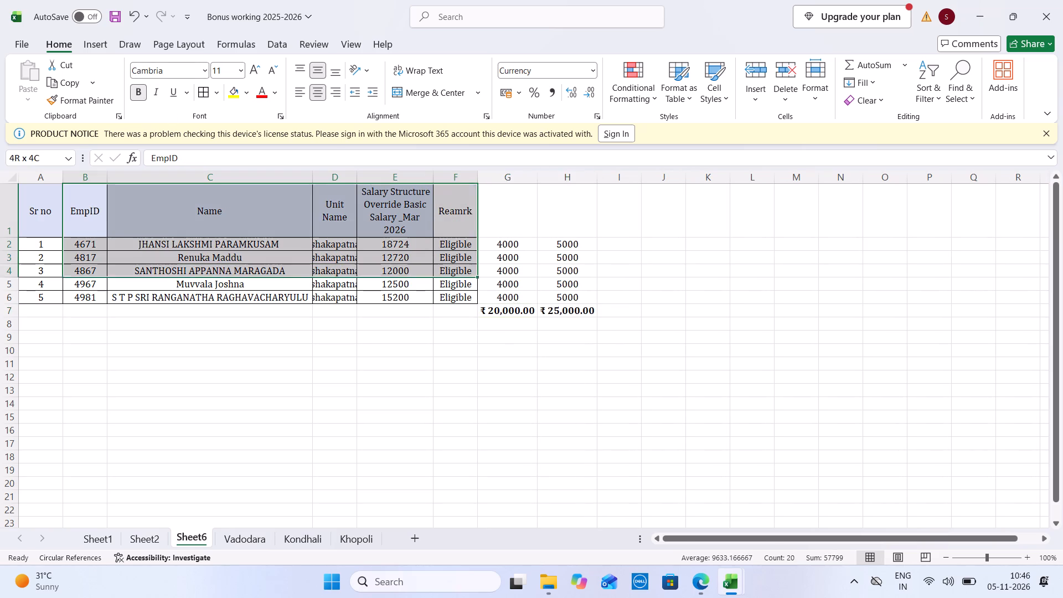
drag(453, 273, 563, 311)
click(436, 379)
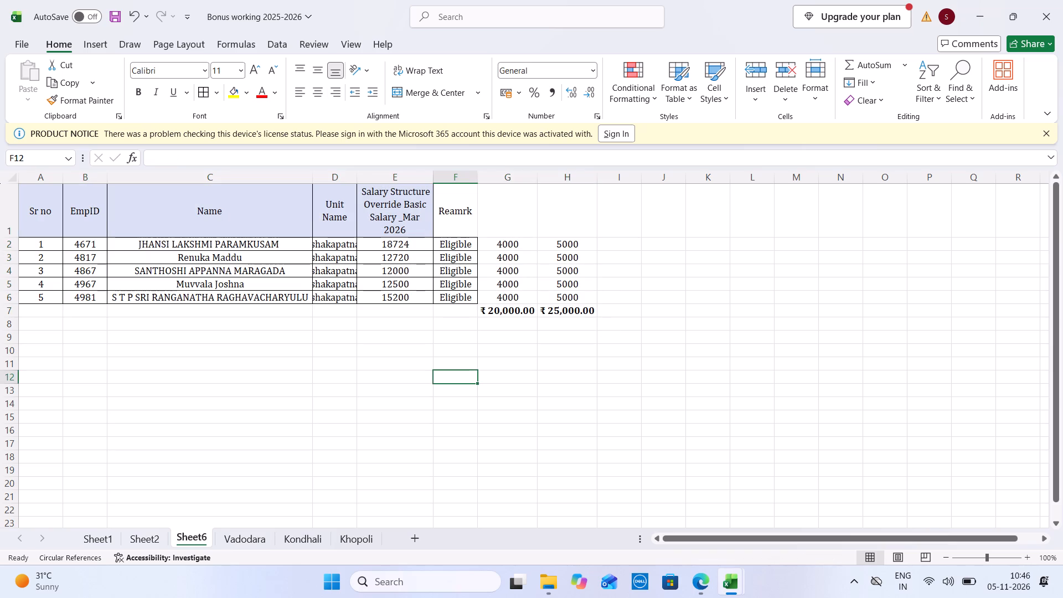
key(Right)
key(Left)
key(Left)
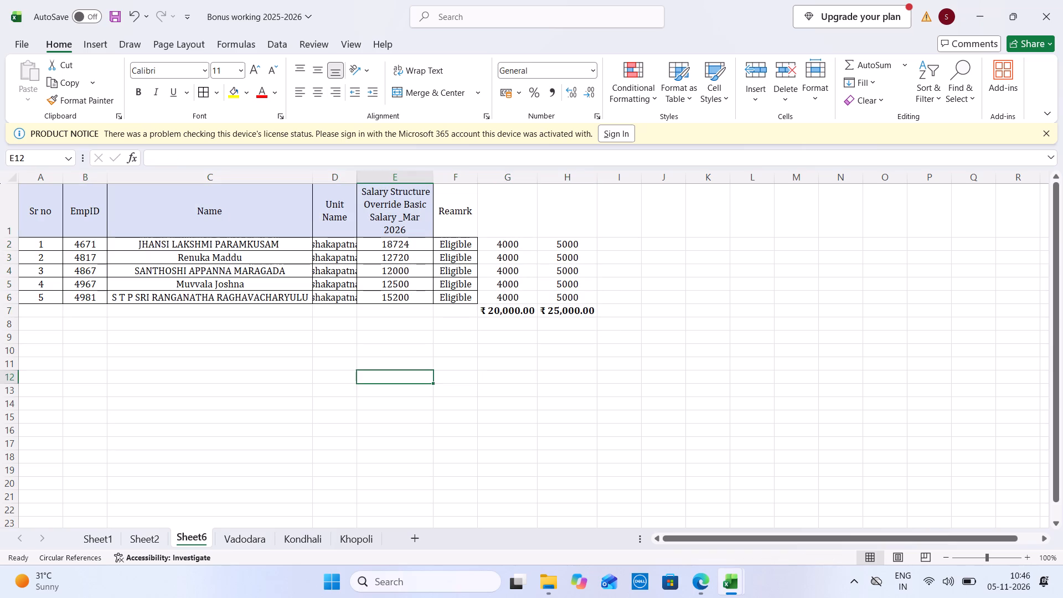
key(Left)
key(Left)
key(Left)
Enter Khopoli in cell J12 as the first unit label of a summary table.
key(Right)
key(Right)
key(Right)
key(Right)
key(Right)
key(Right)
key(Right)
key(Right)
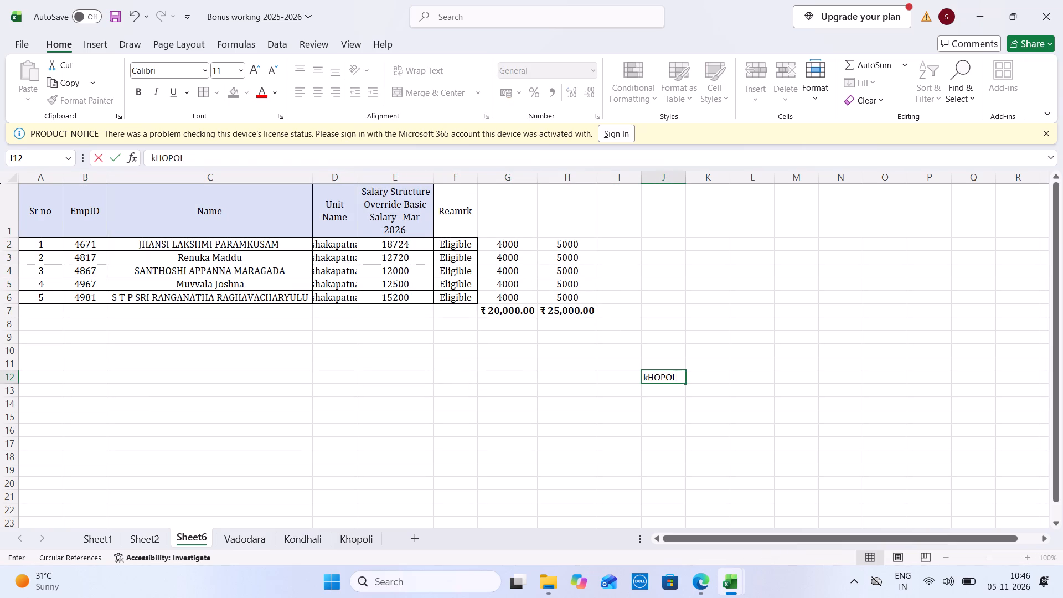
key(BackSpace)
key(BackSpace)
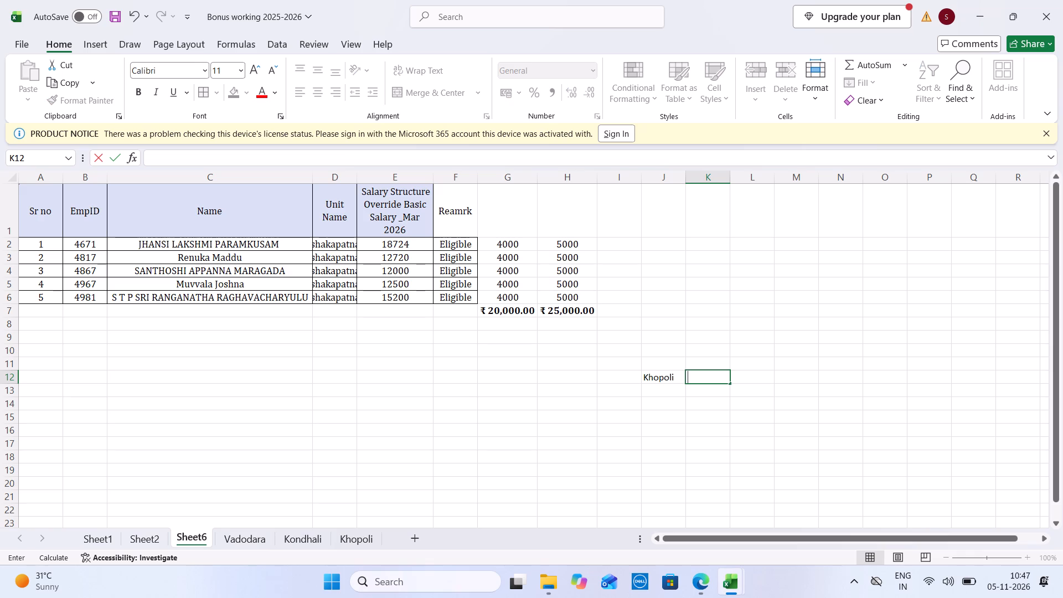
Enter the remaining unit labels Kondhali, Vadodara and Vizag in cells J13 to J15.
key(Down)
key(Down)
key(Return)
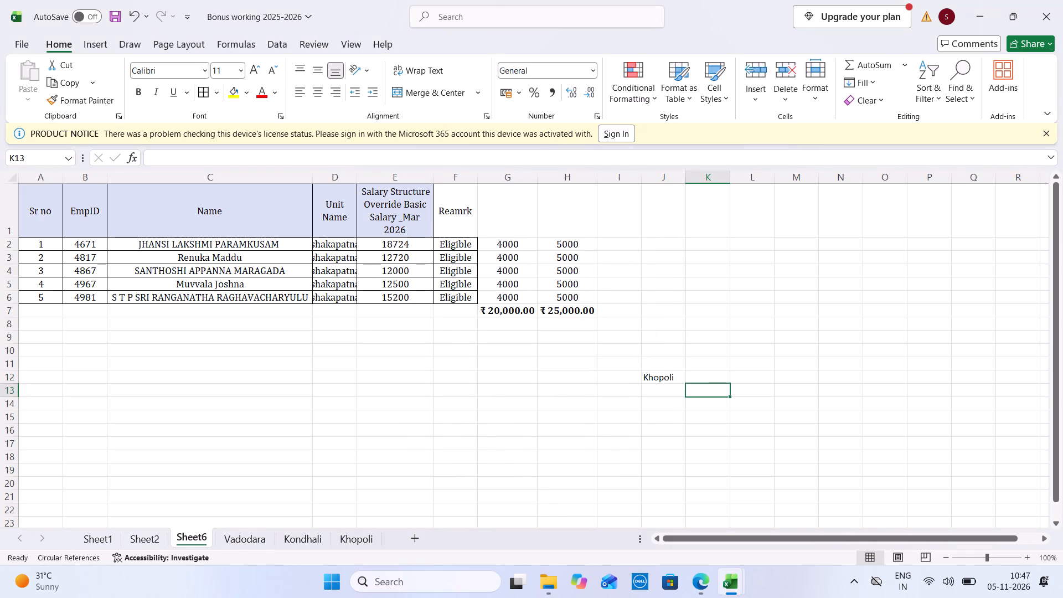
key(Left)
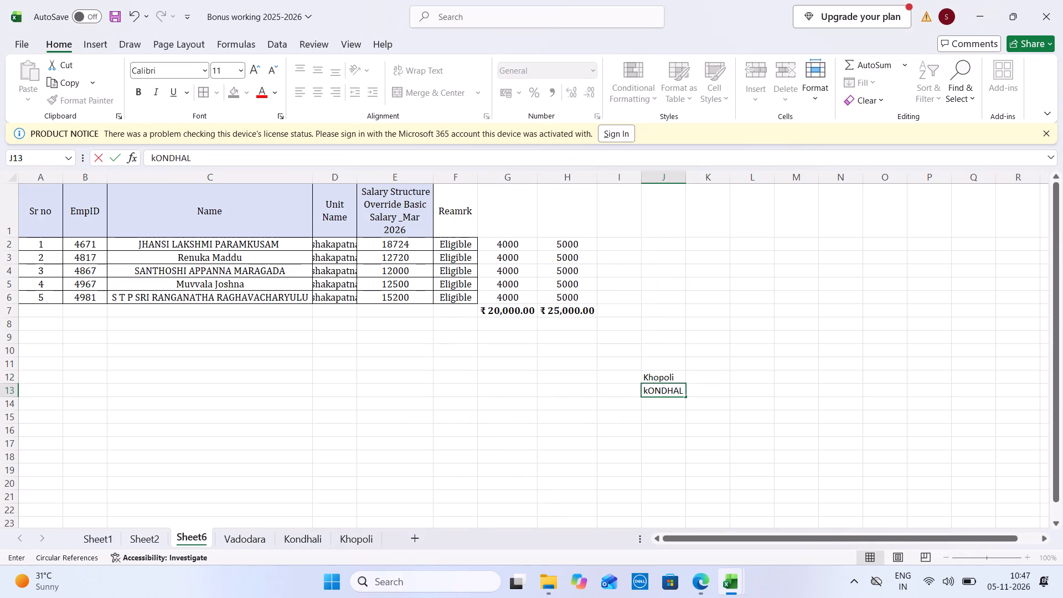
key(Down)
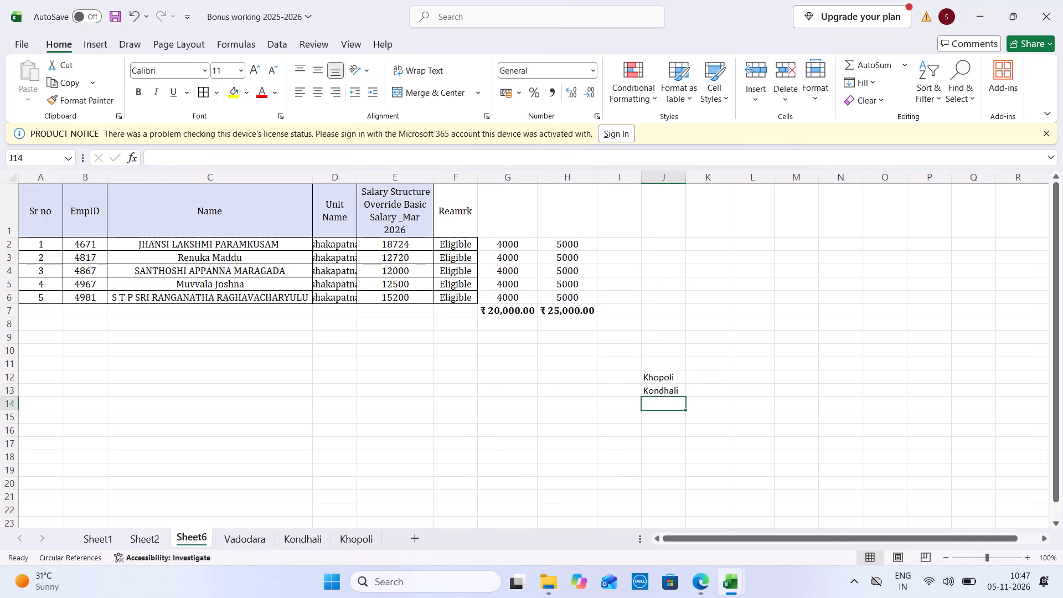
text(vadodara)
key(Down)
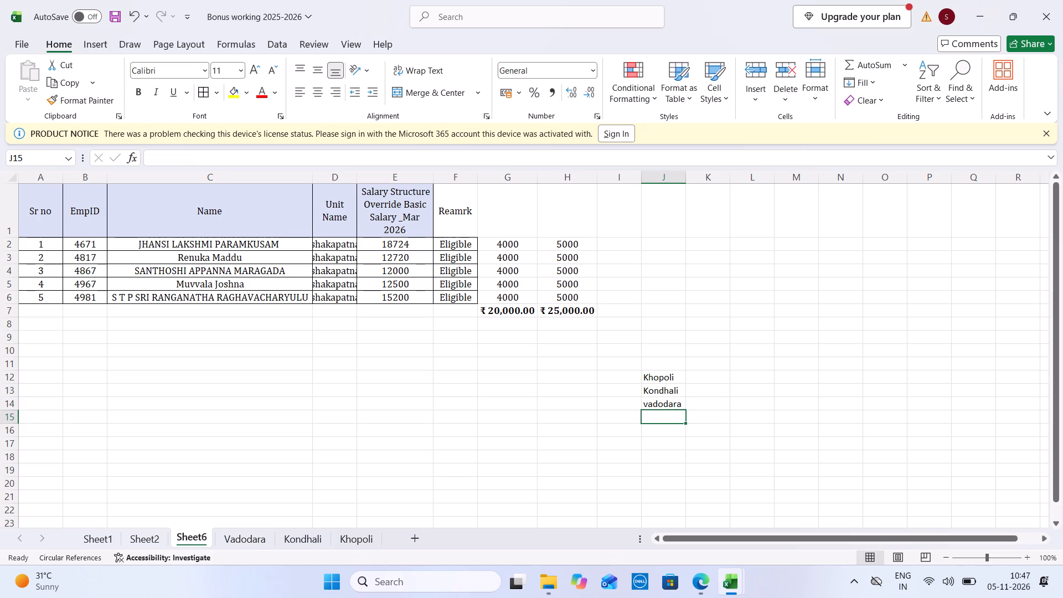
key(Up)
text(Vadodara)
key(Down)
text(Vizag)
key(Tab)
Enter the summary column headings 4000 in K11 and 5000 in L11.
key(Up)
key(Up)
key(Up)
key(Up)
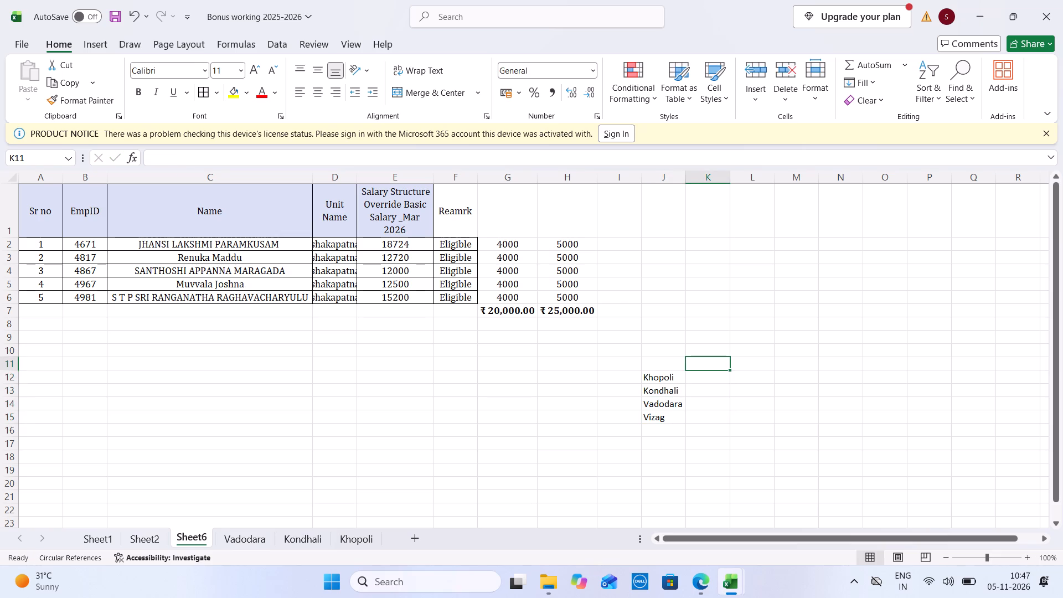
text(4000)
key(Tab)
text(5000)
key(Tab)
key(Left)
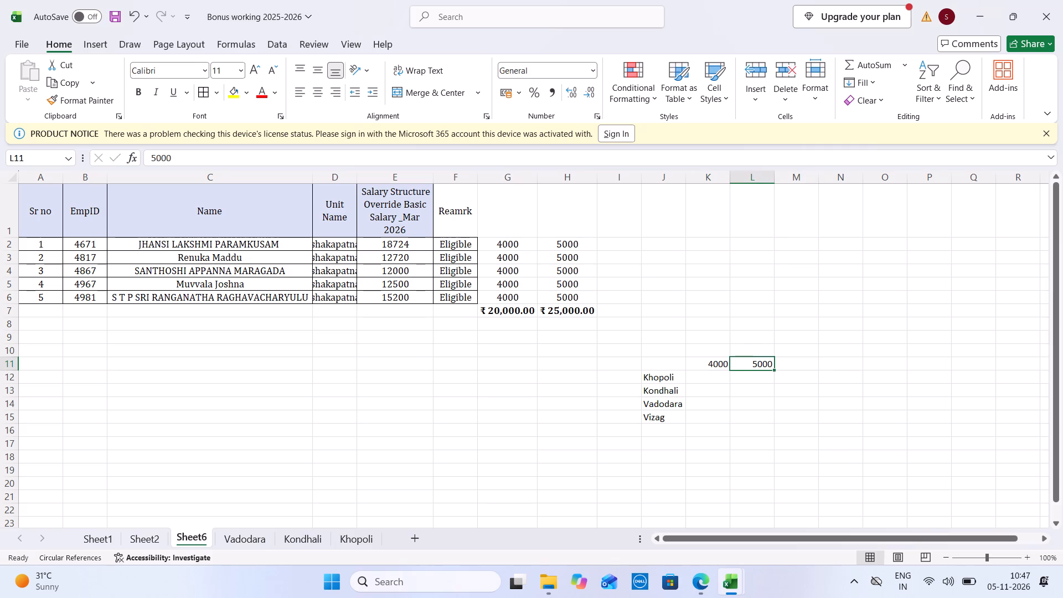
Centre the contents of columns K and L horizontally and vertically.
drag(703, 179, 751, 187)
click(318, 99)
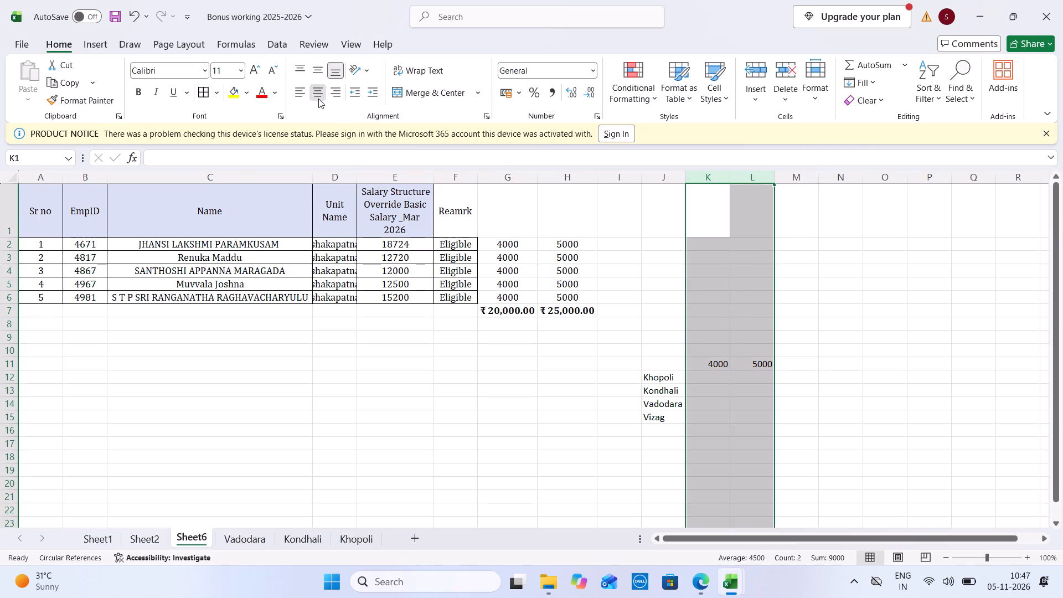
click(316, 78)
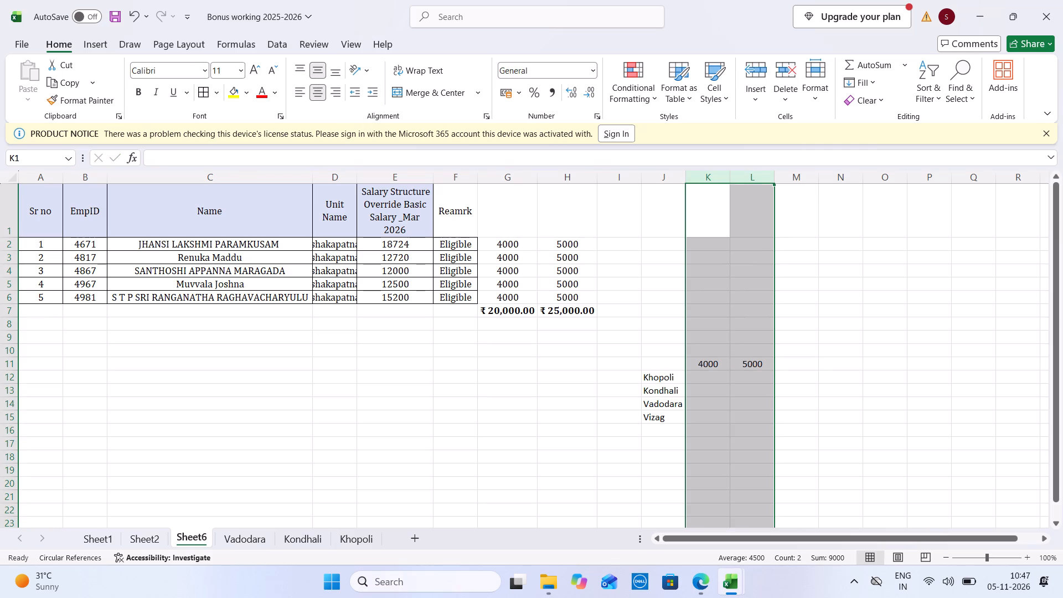
Link K12 to the 4000-column total in cell G57 of the Khopoli sheet.
click(705, 372)
key(equal)
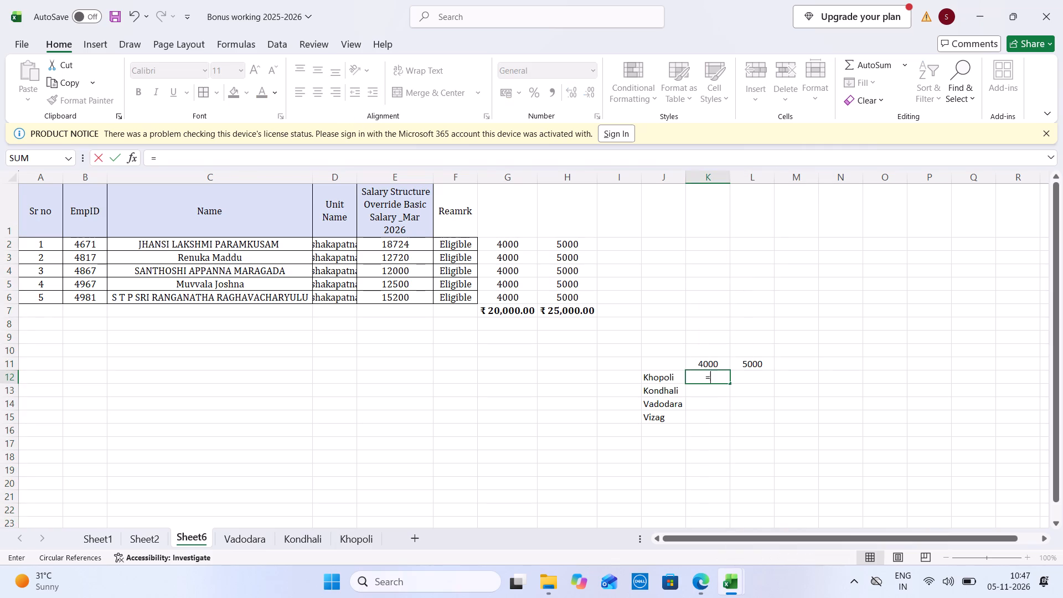
click(349, 543)
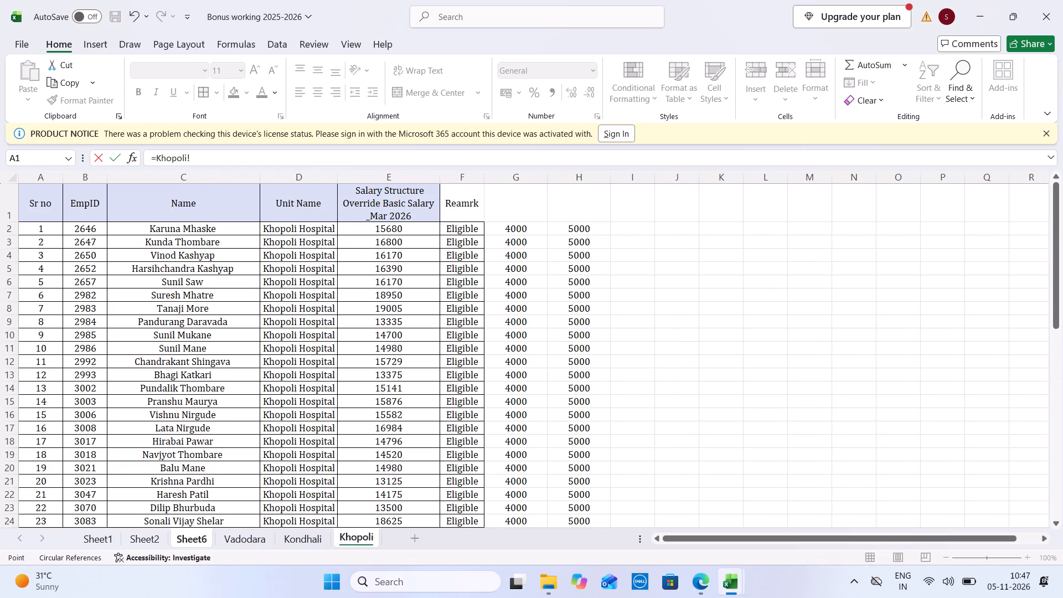
drag(1060, 291, 1049, 508)
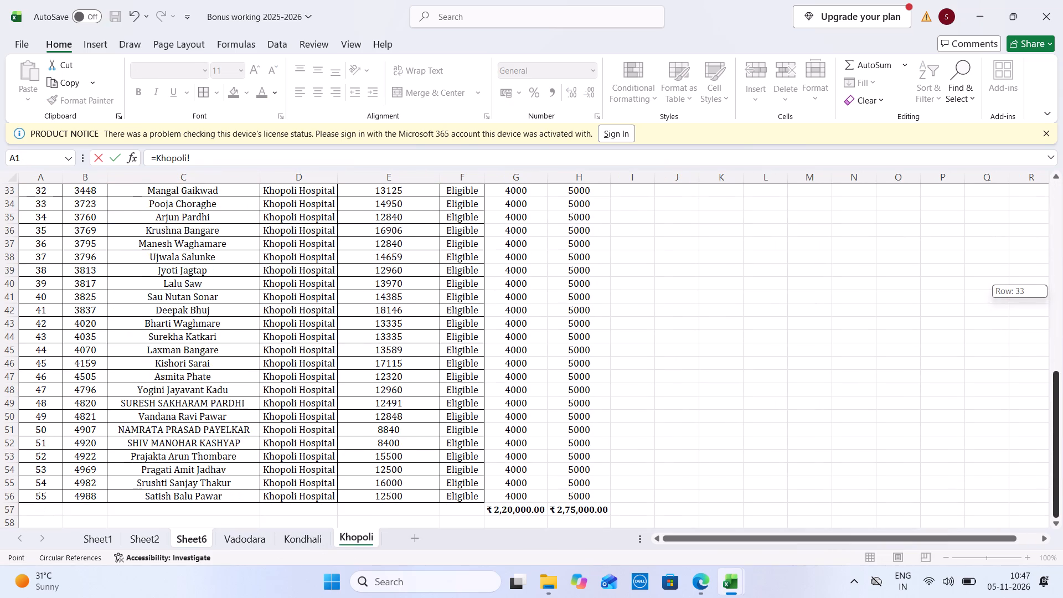
click(521, 515)
key(Return)
Link L12 to the 5000-column total in cell H57 of the Khopoli sheet.
key(Up)
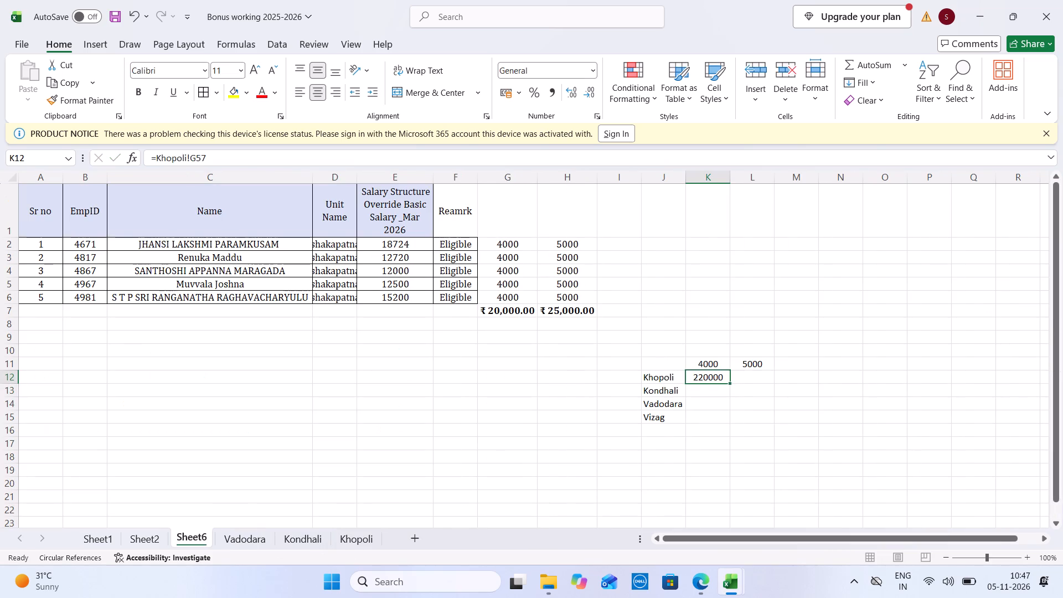
key(Right)
key(equal)
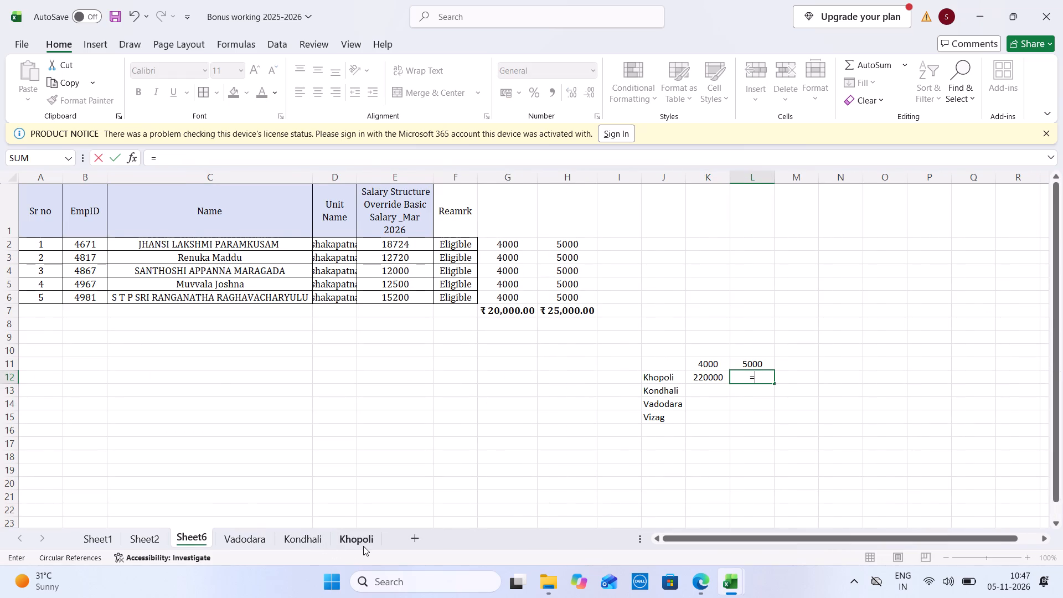
click(363, 546)
click(565, 514)
key(Return)
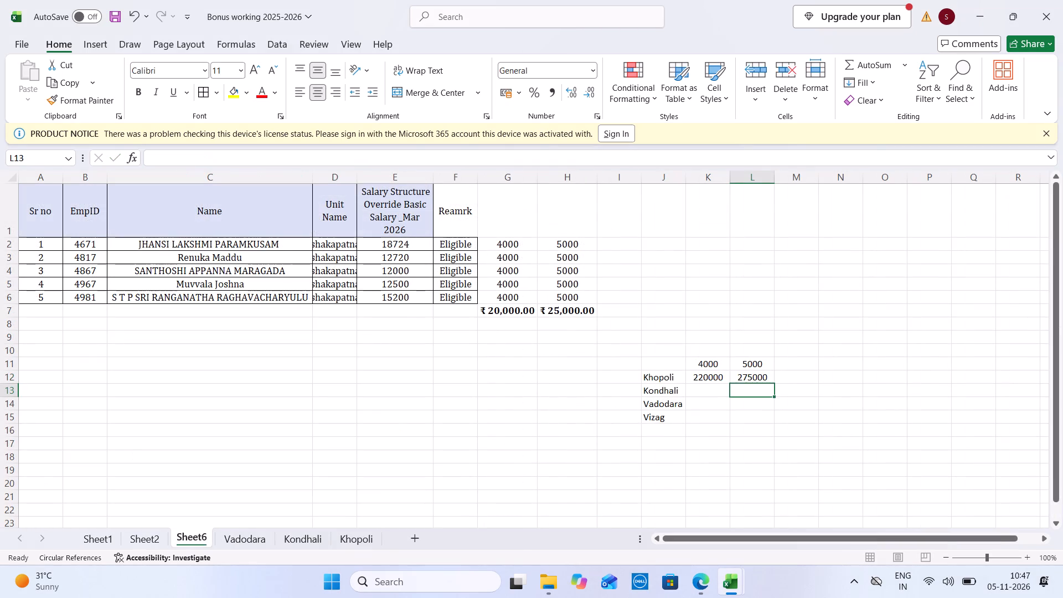
Link K13 and L13 to the 4000 and 5000 totals in cells G45 and H45 of the Kondhali sheet.
key(Left)
key(equal)
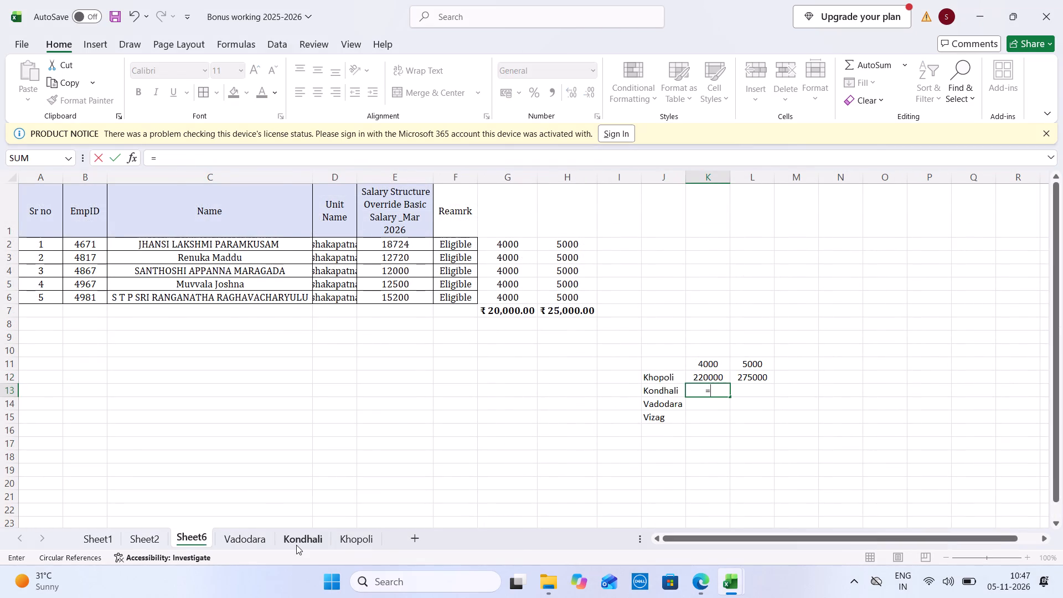
click(296, 545)
click(450, 357)
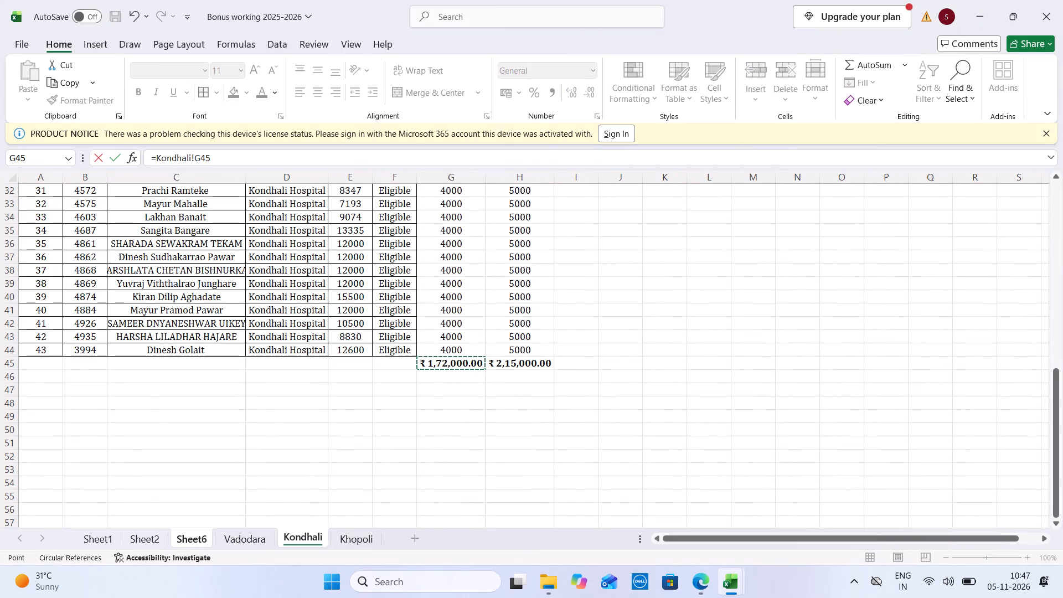
key(Return)
key(Up)
key(Right)
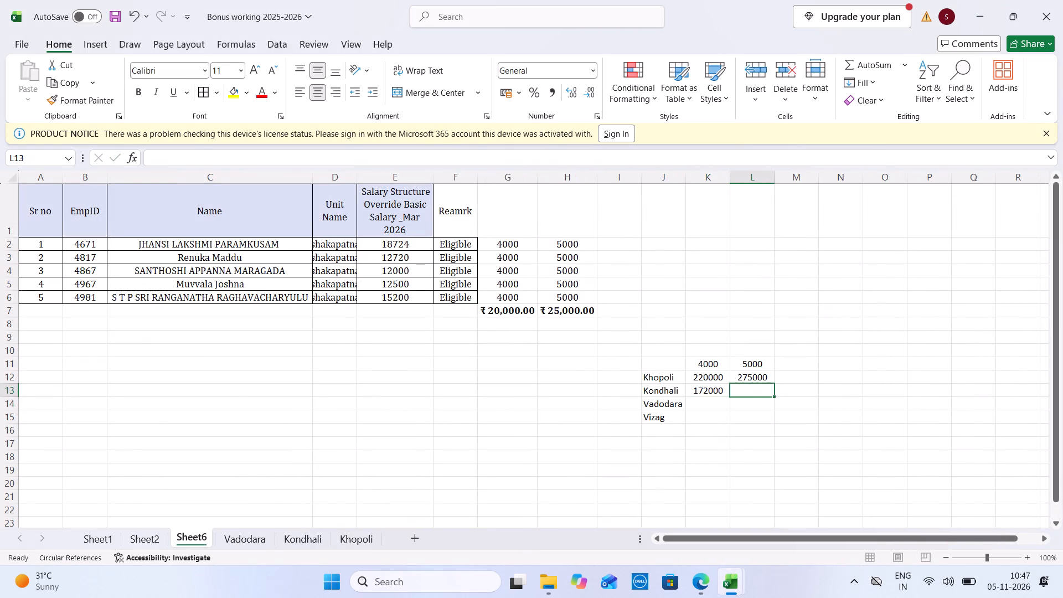
key(equal)
click(311, 537)
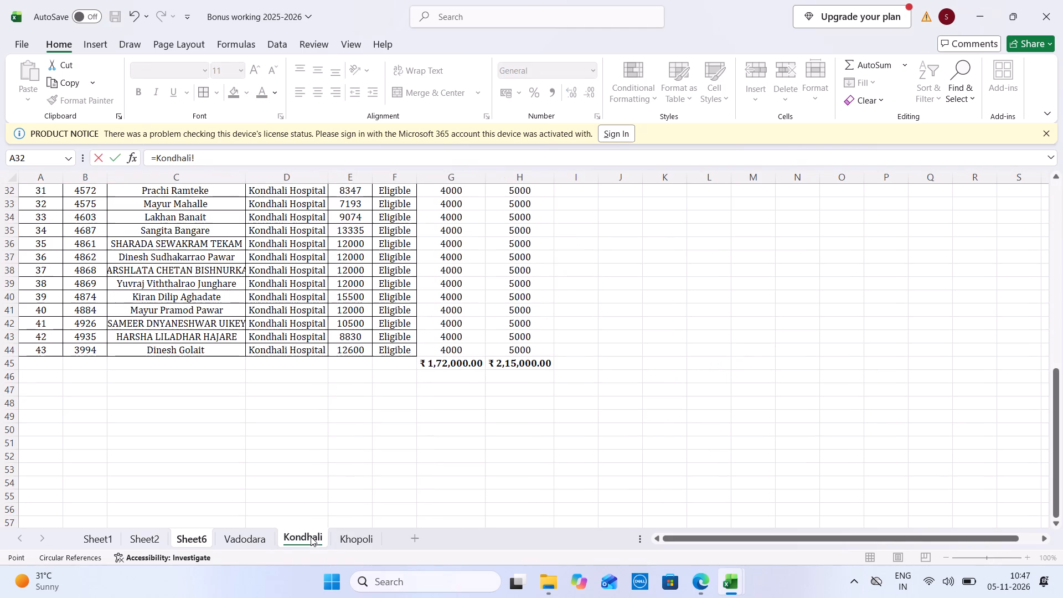
click(520, 364)
key(Return)
Link K14 and L14 to the 4000 and 5000 totals in cells G11 and H11 of the Vadodara sheet.
key(Left)
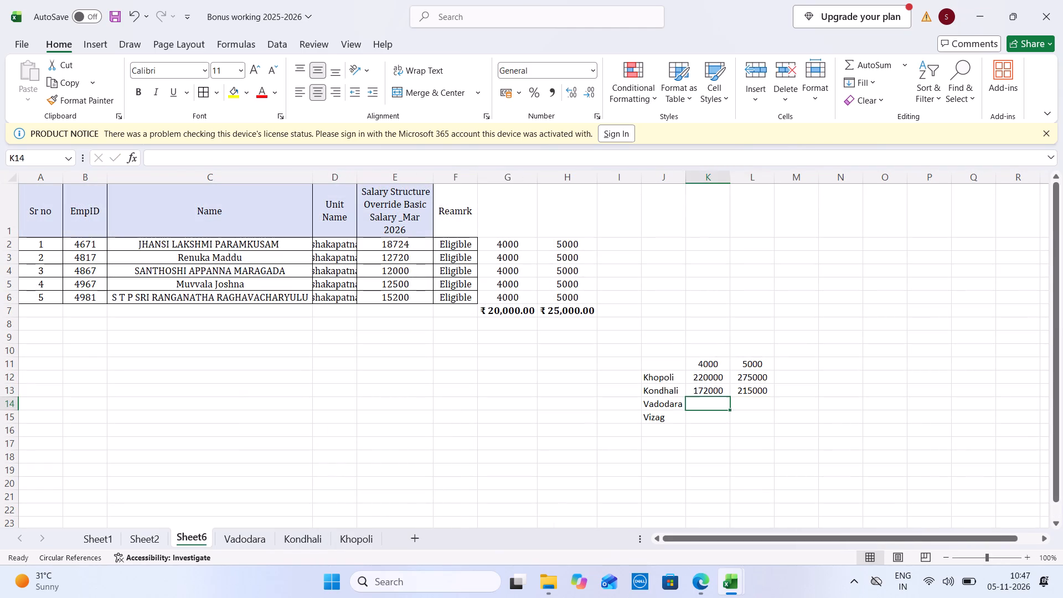
key(equal)
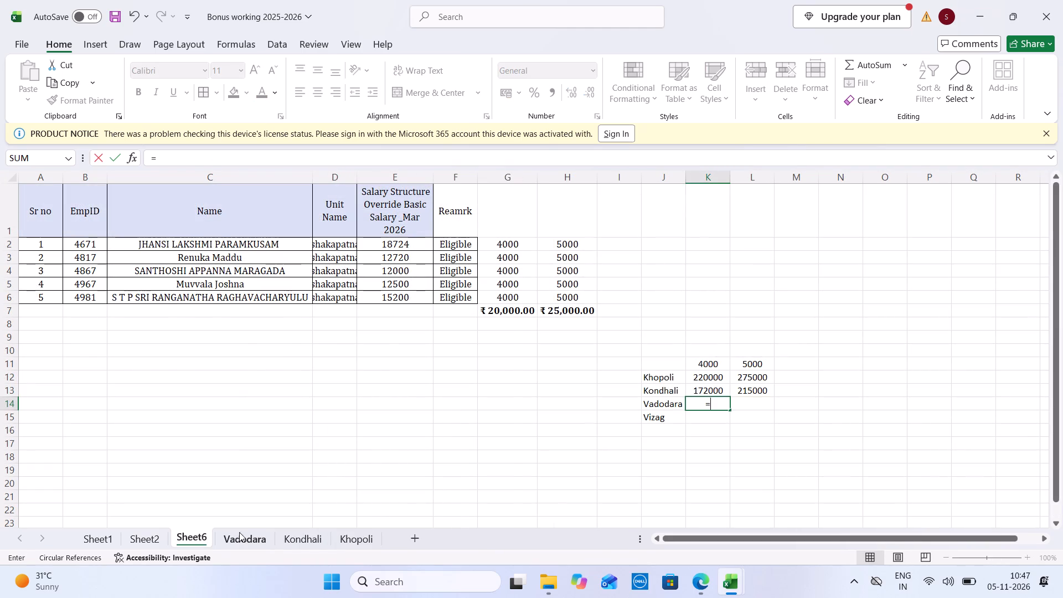
click(238, 538)
click(491, 368)
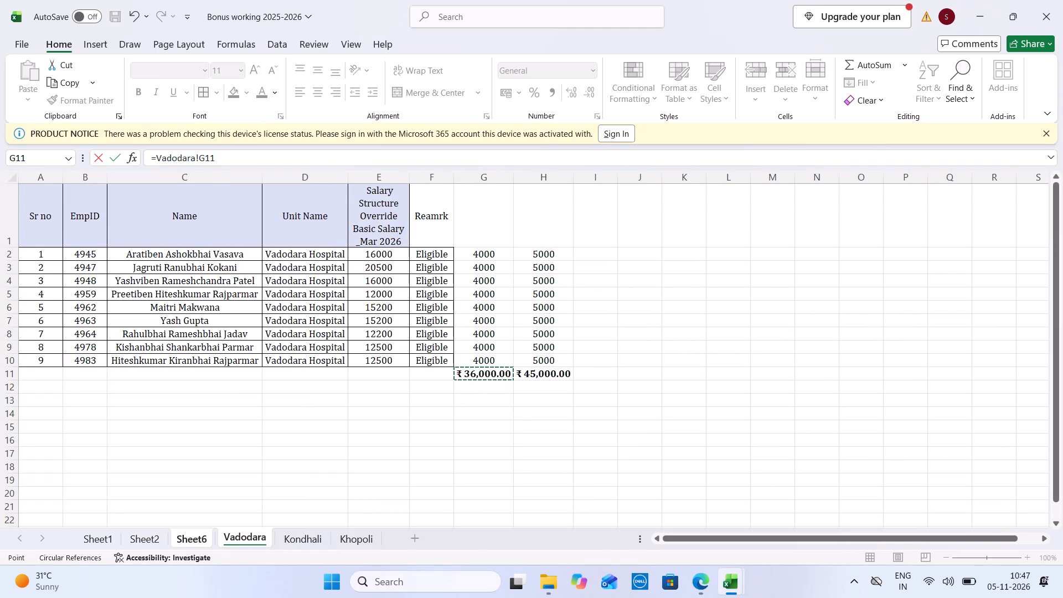
key(Return)
key(Right)
key(Up)
key(Right)
key(Left)
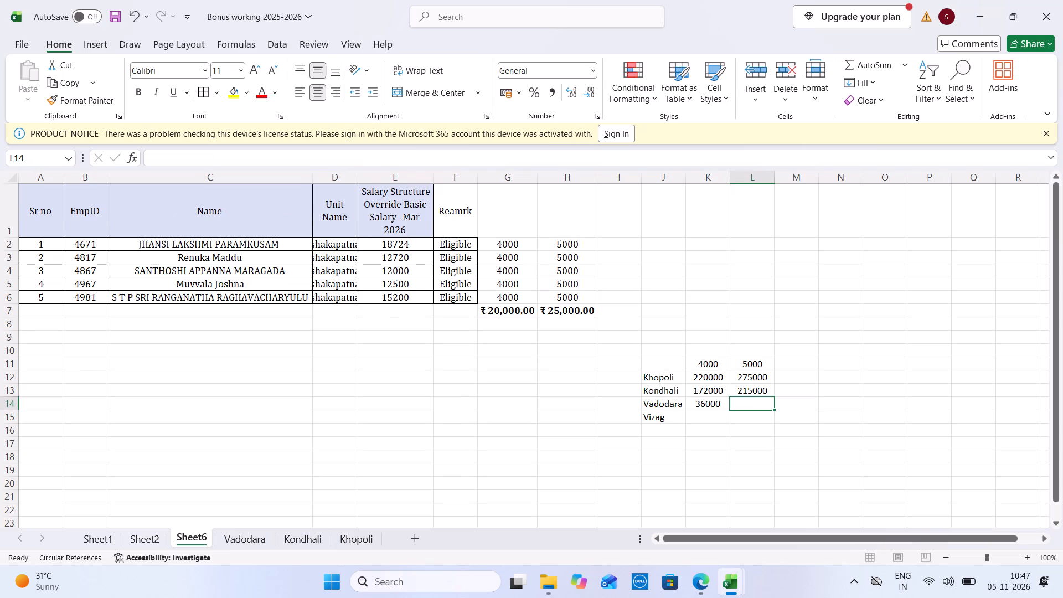
key(equal)
click(256, 535)
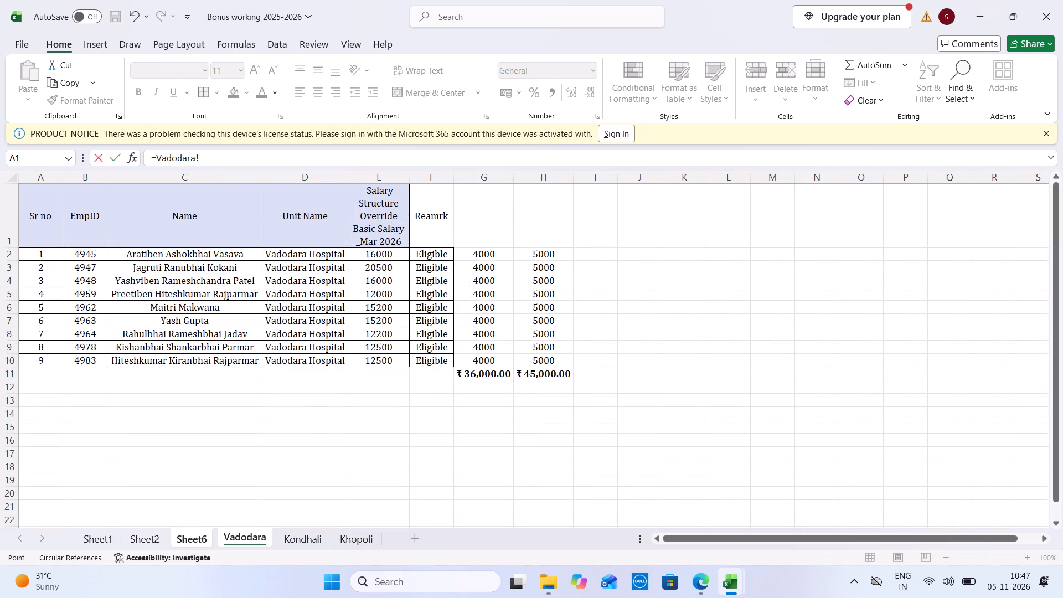
click(542, 370)
key(Return)
Link the Vizag summary cells K15 and L15 to this sheet's 4000 and 5000 totals in G7 and H7.
key(Left)
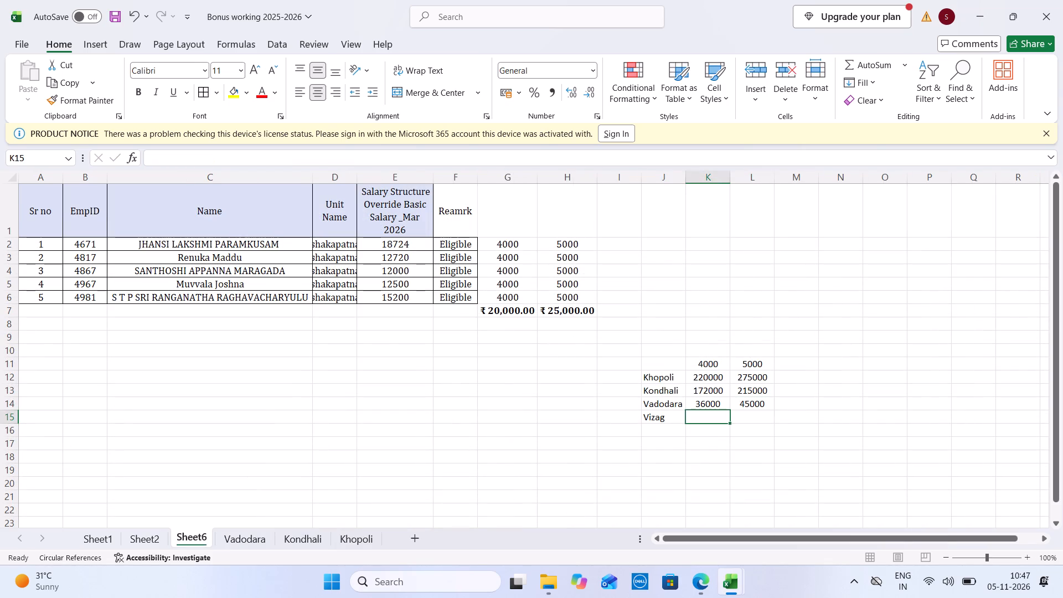
key(equal)
click(500, 303)
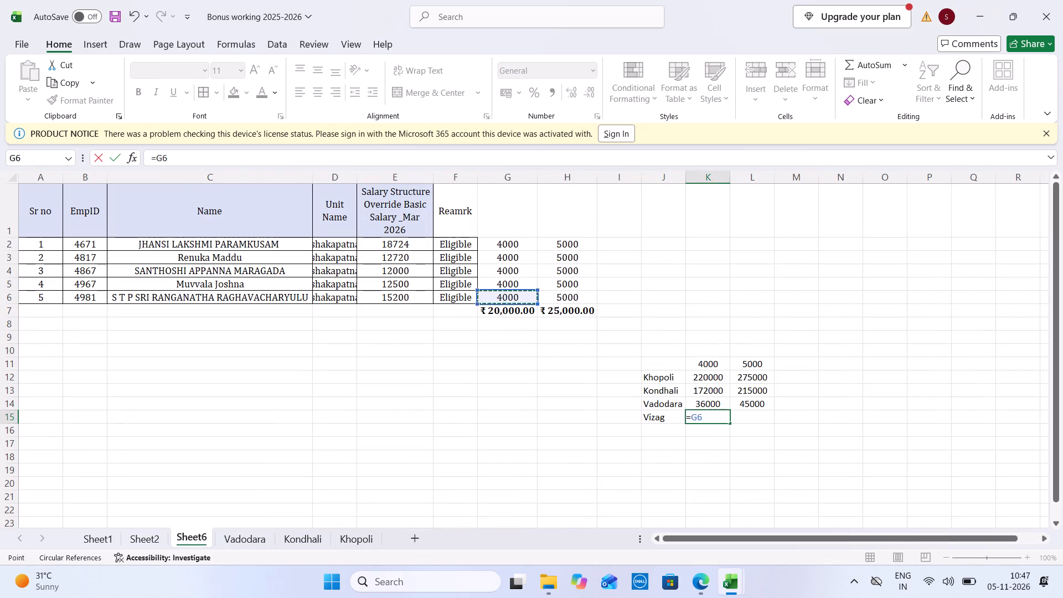
key(Down)
key(Return)
key(Up)
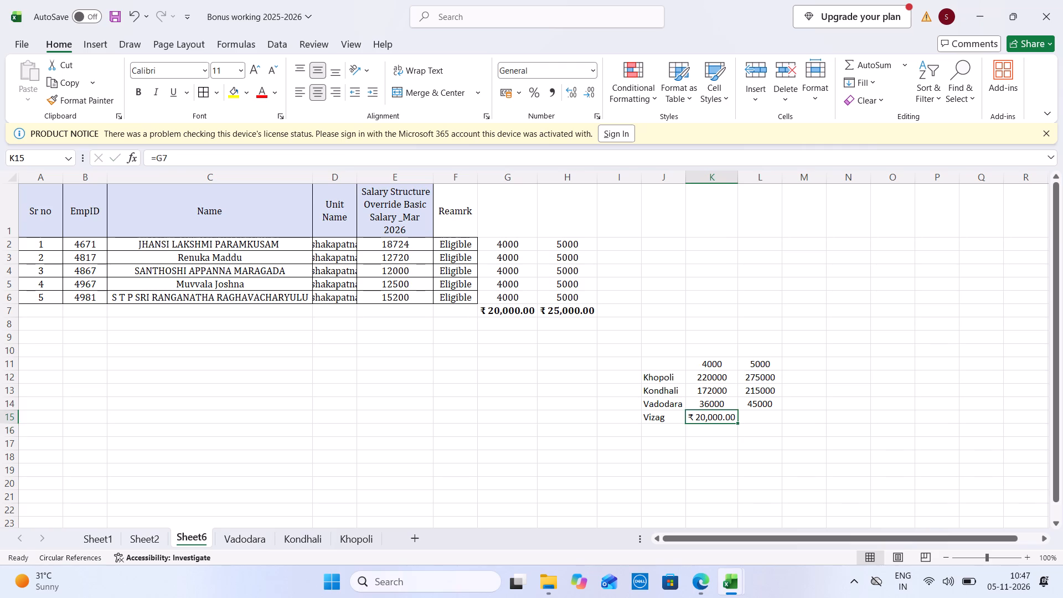
key(0)
key(Right)
key(ctrl+z)
key(Right)
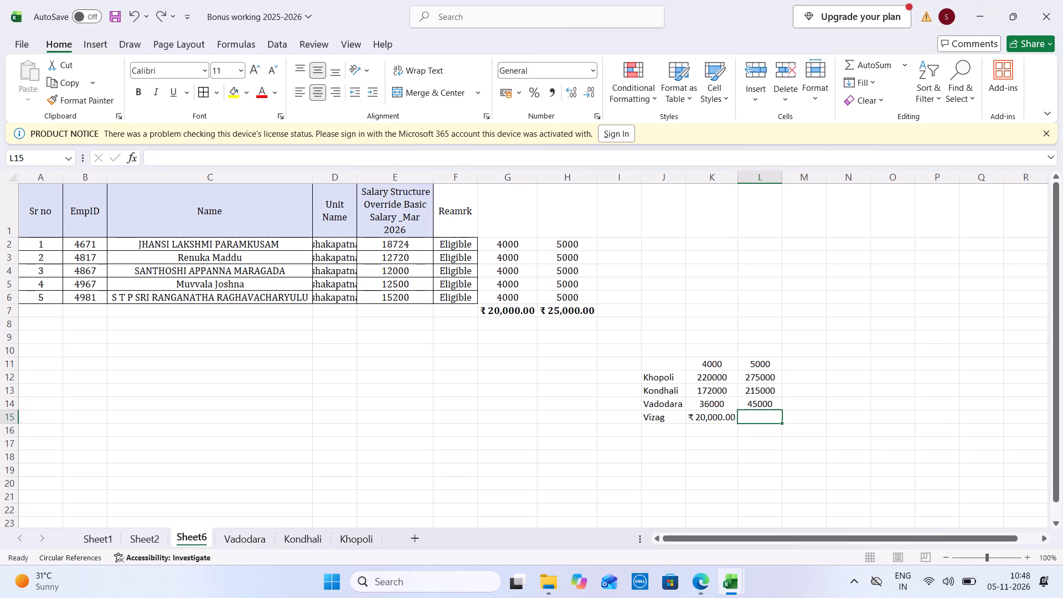
key(equal)
click(542, 306)
key(Return)
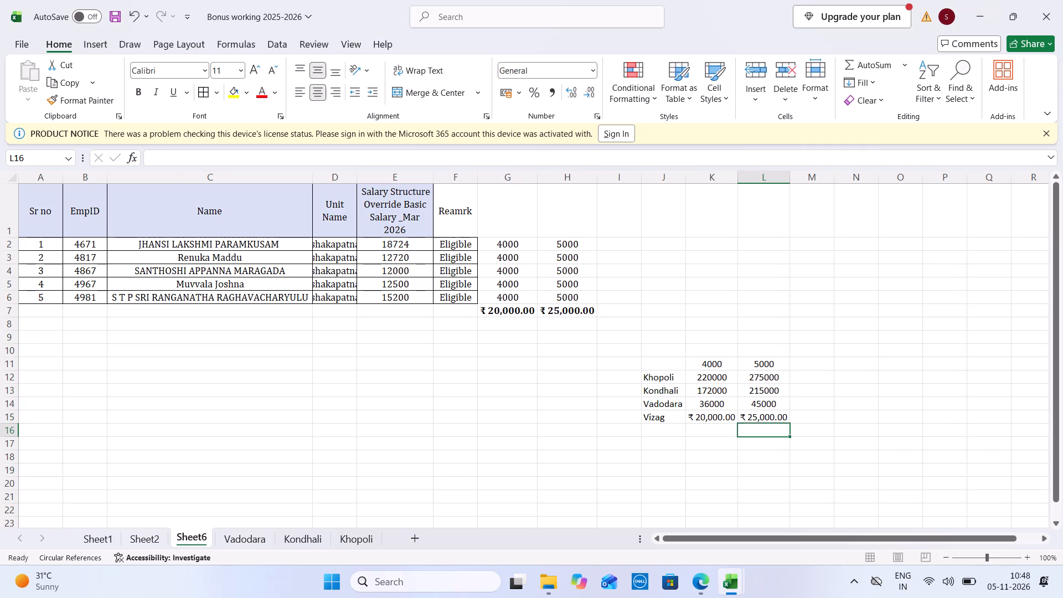
Rename Sheet6 as Vizag.
double_click(191, 529)
text(Vizag)
click(146, 539)
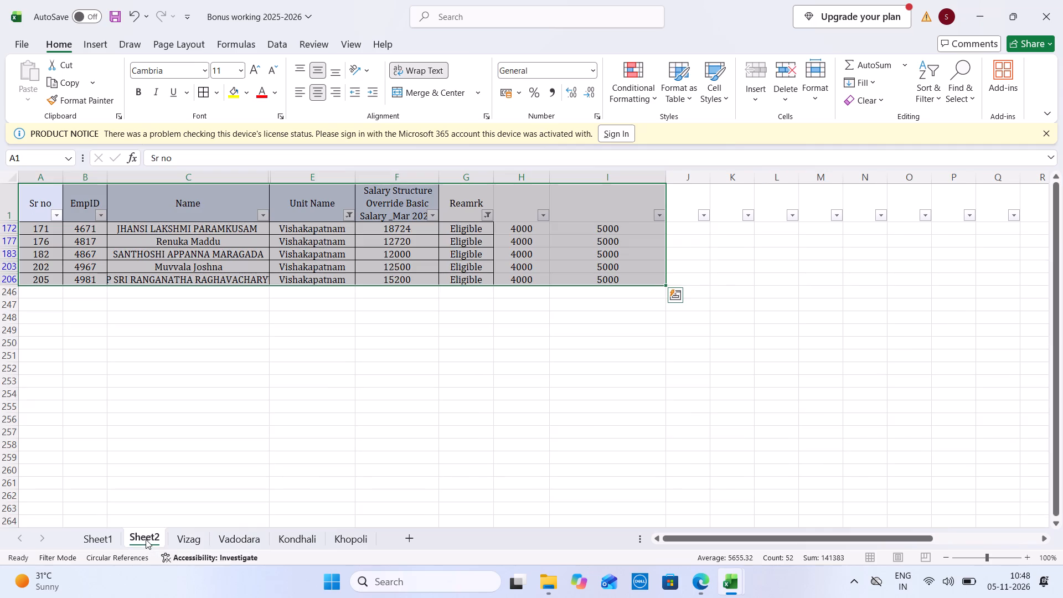
click(190, 537)
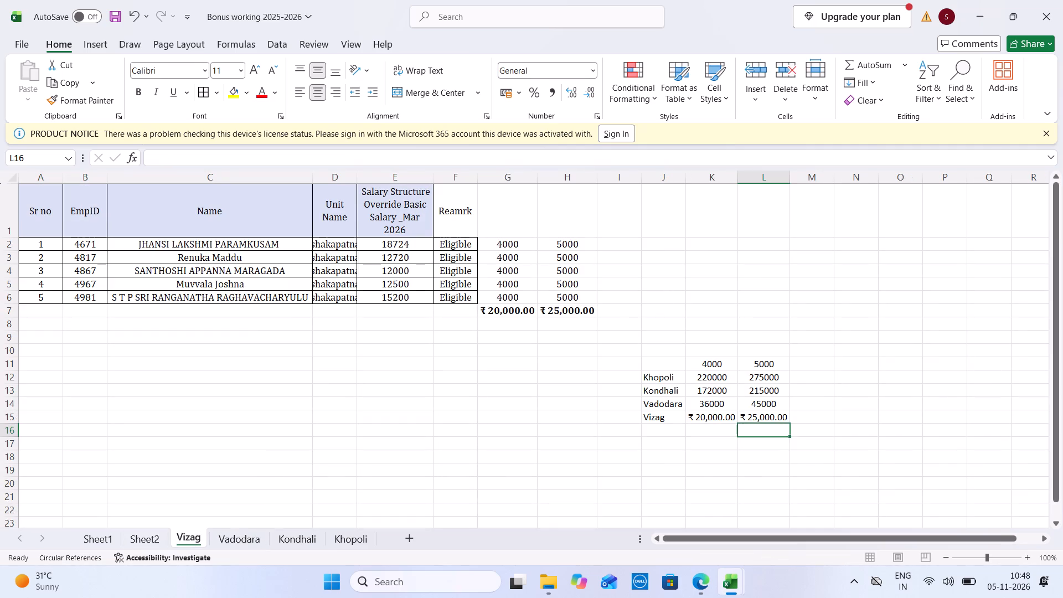
Centre the summary range J11:N18 horizontally and vertically and set its font to Cambria.
drag(647, 368, 861, 452)
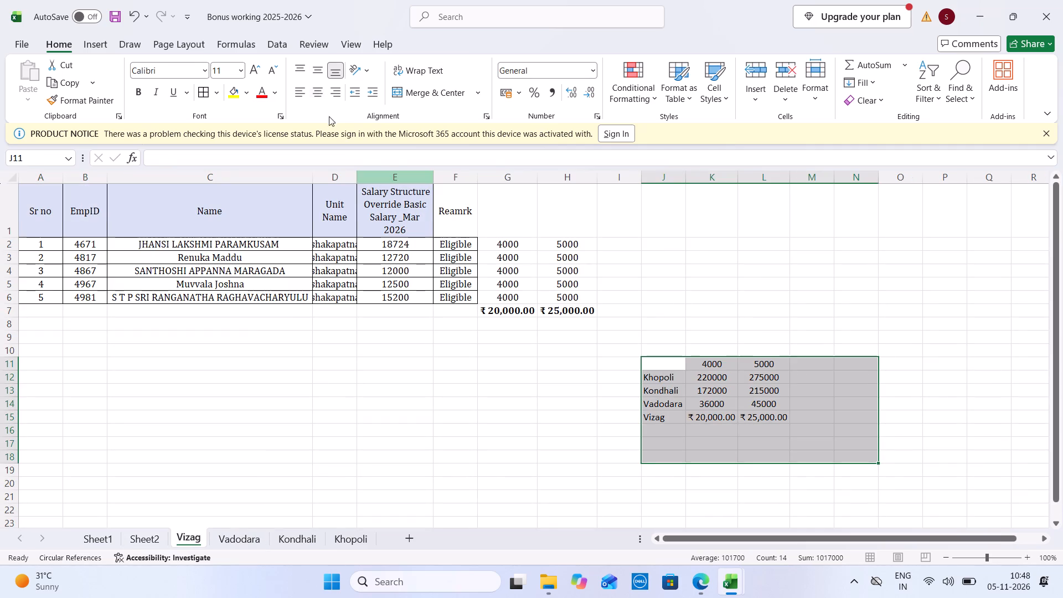
click(322, 93)
click(318, 72)
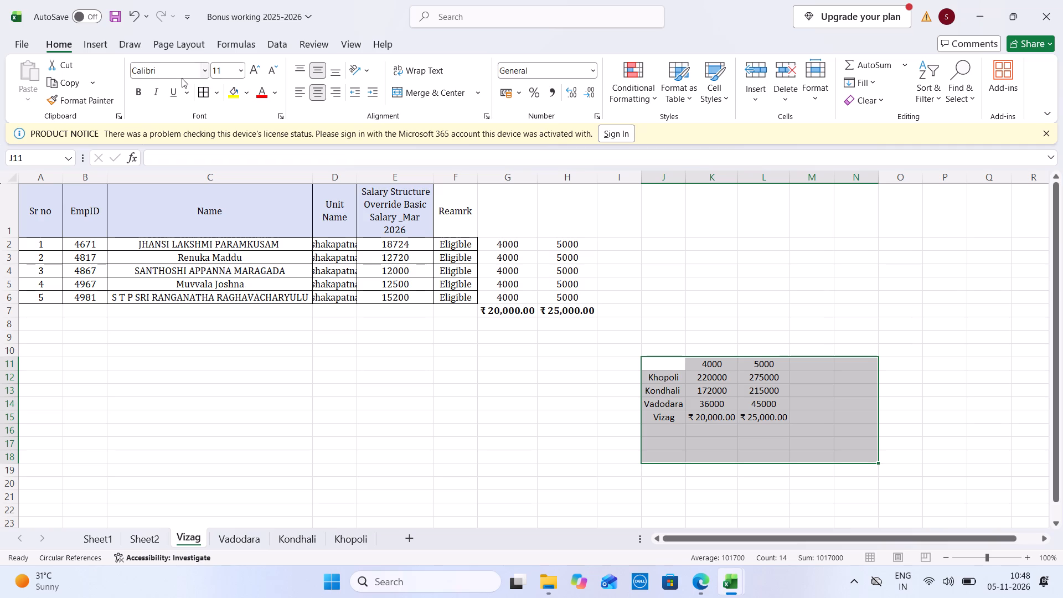
click(170, 72)
text(cam)
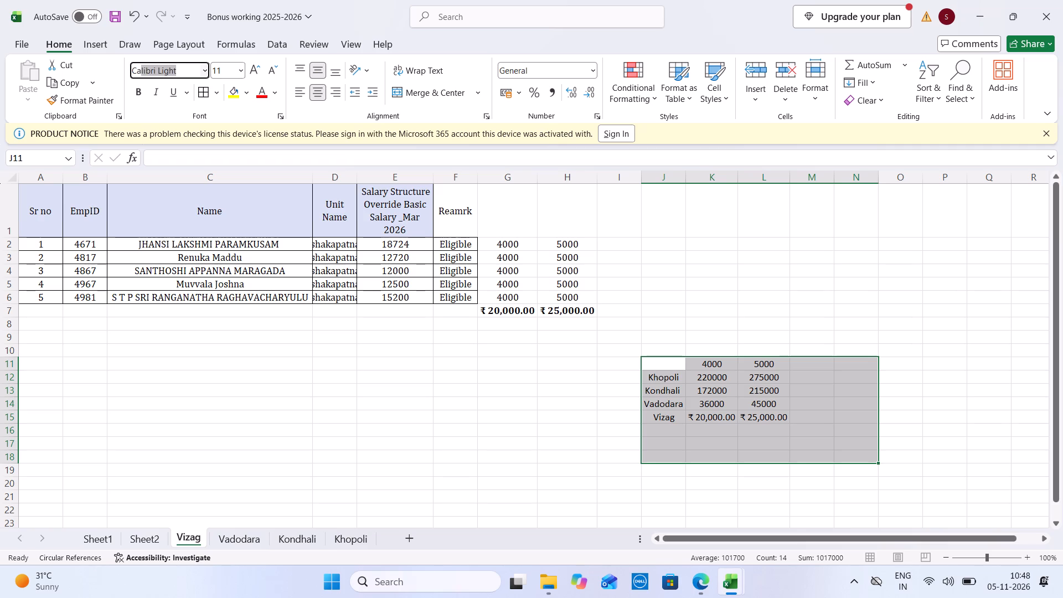
key(Return)
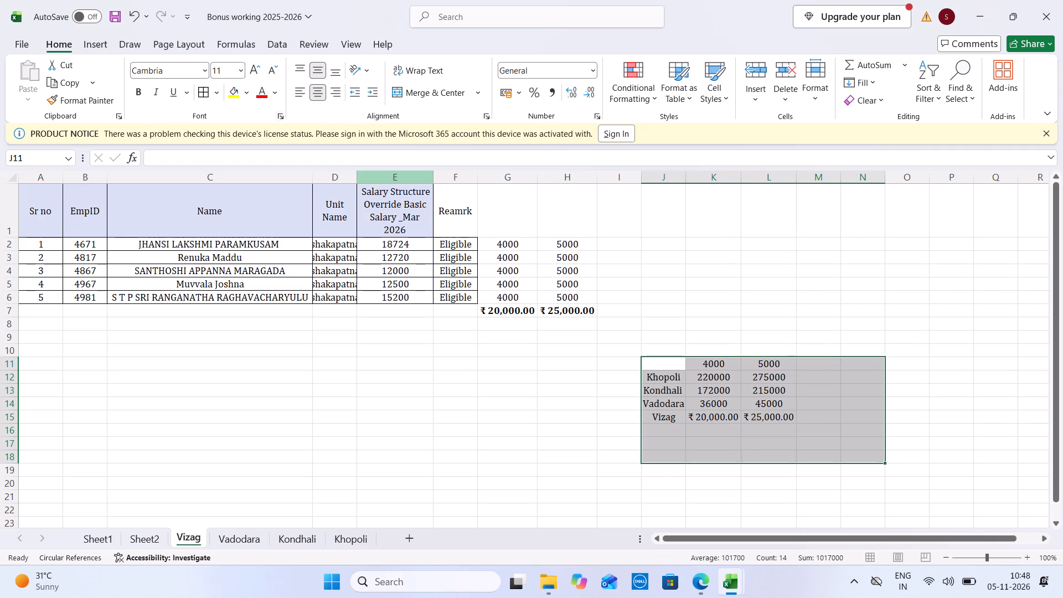
Make the unit labels in J11:J15 and the column headings in K11:L11 bold.
drag(669, 365, 672, 411)
click(135, 87)
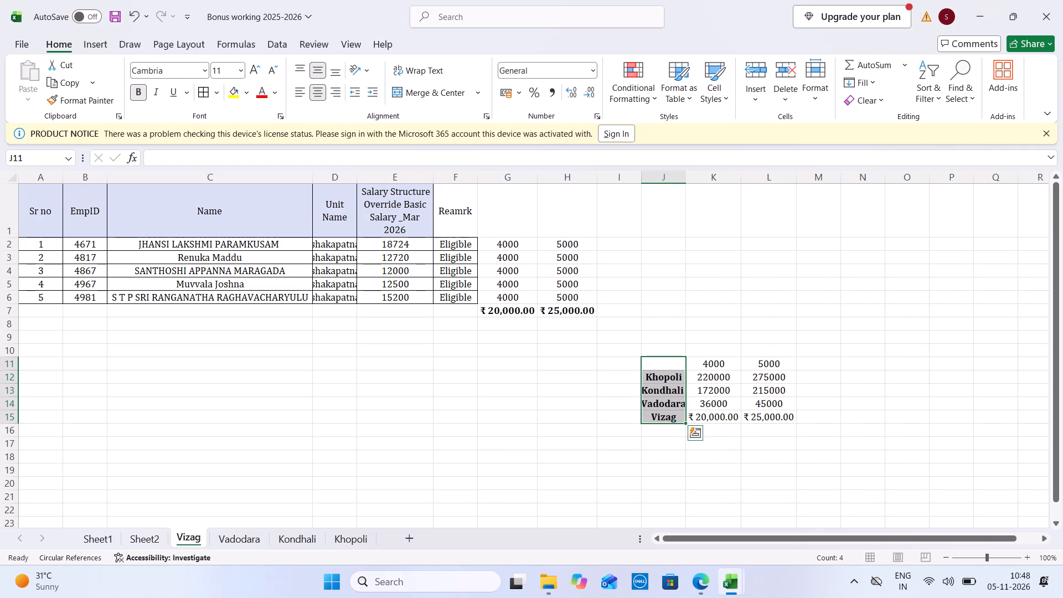
drag(705, 362, 770, 369)
click(136, 95)
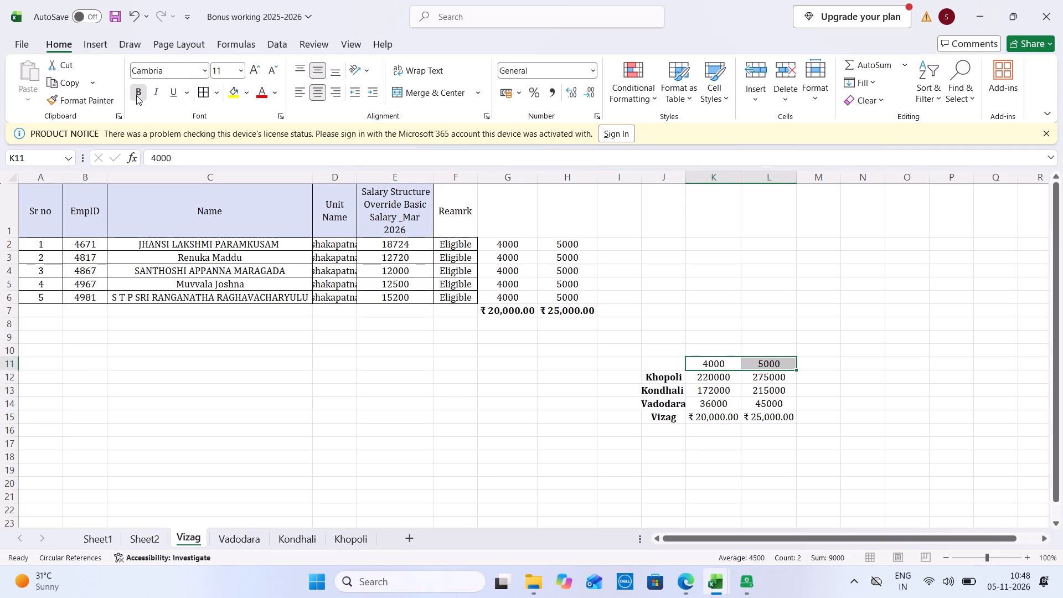
Apply the Currency number format to the Khopoli, Kondhali and Vadodara amounts in K12:L14.
click(742, 413)
drag(714, 381, 774, 403)
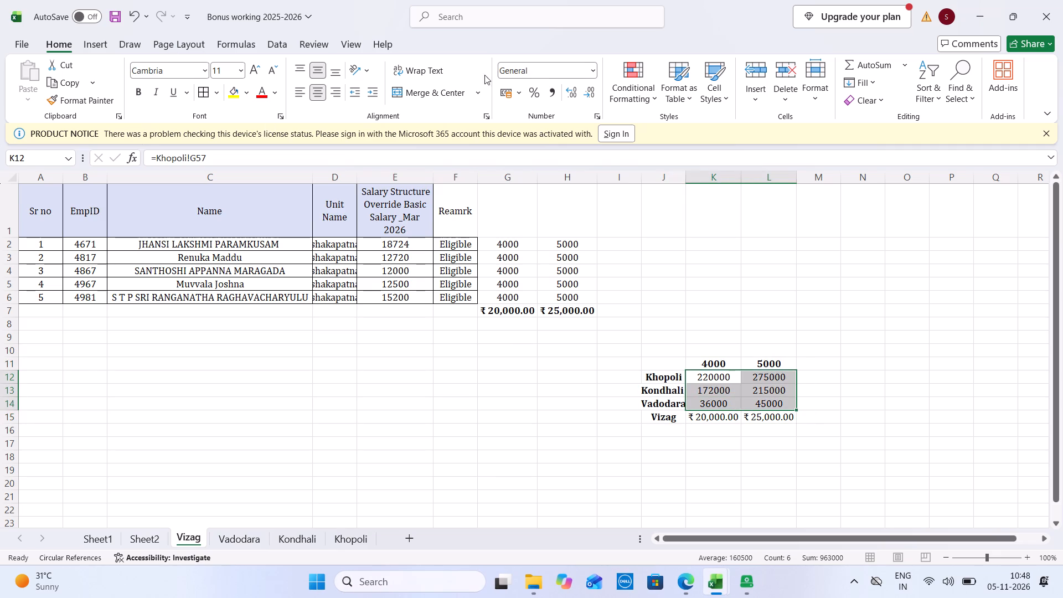
click(590, 73)
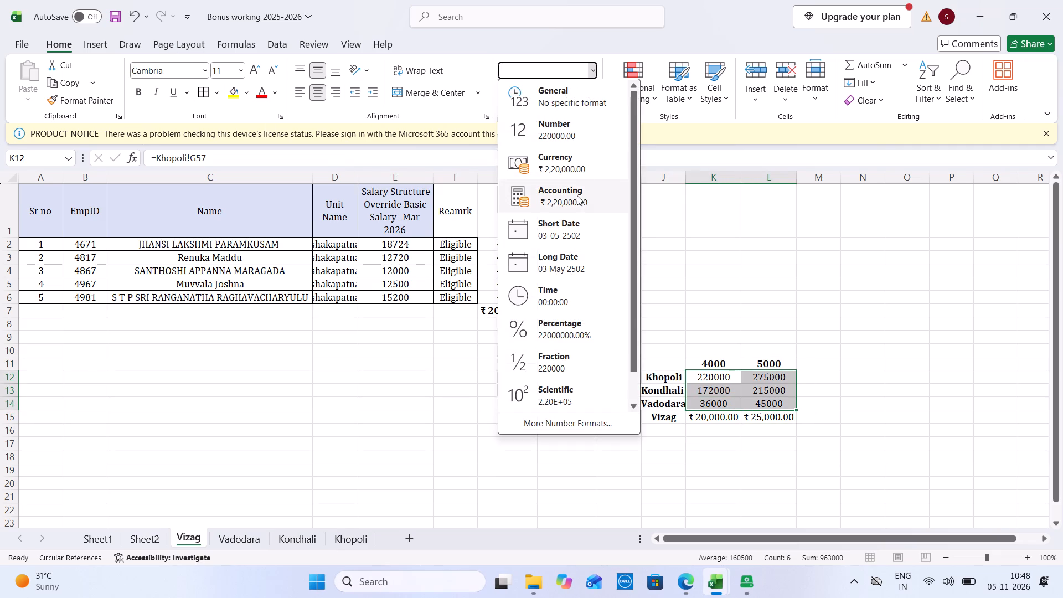
click(584, 168)
click(750, 451)
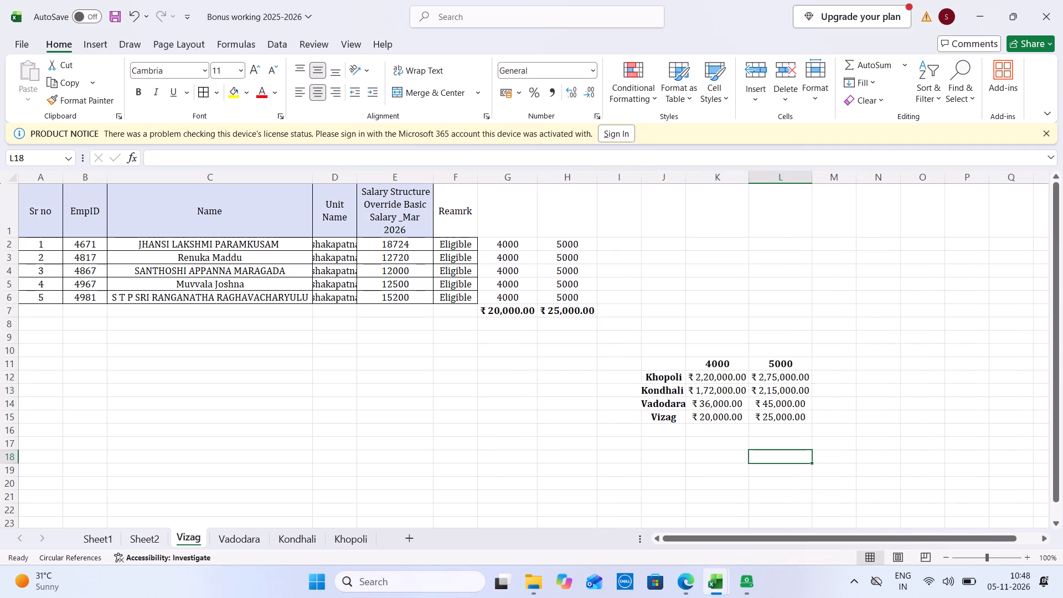
Add AutoSum totals for the 4000 and 5000 summary columns in K16 and L16.
drag(721, 371, 766, 424)
click(866, 60)
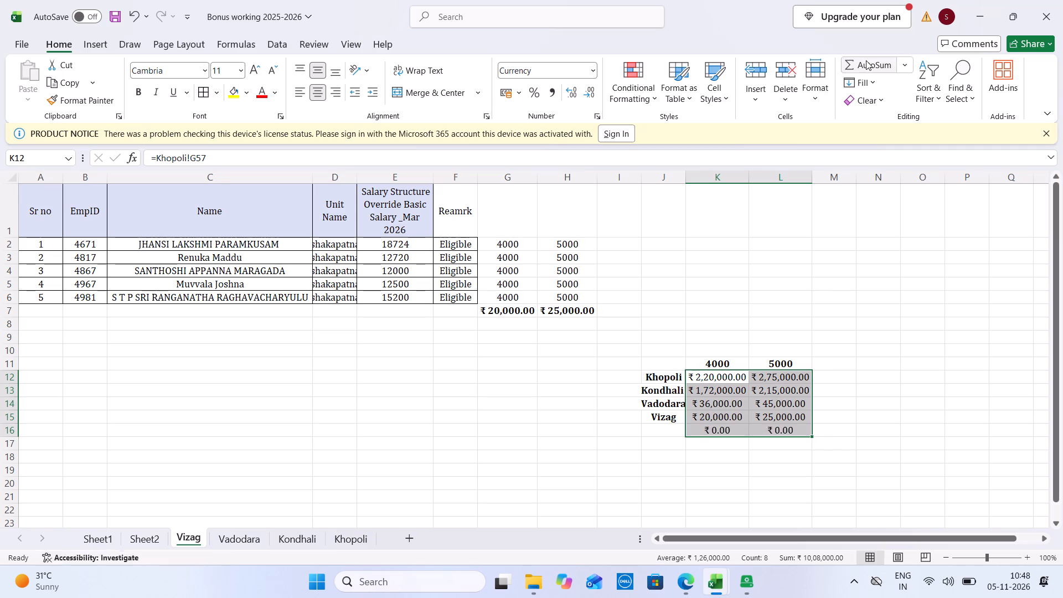
Select the whole summary table from J11 to L16.
drag(659, 360, 693, 376)
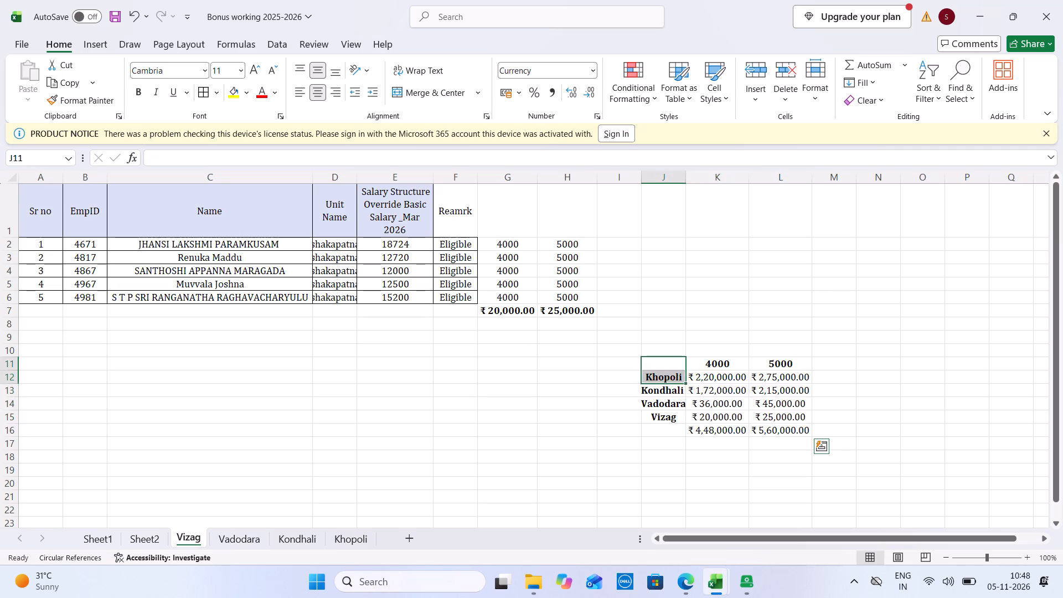
drag(693, 376, 762, 426)
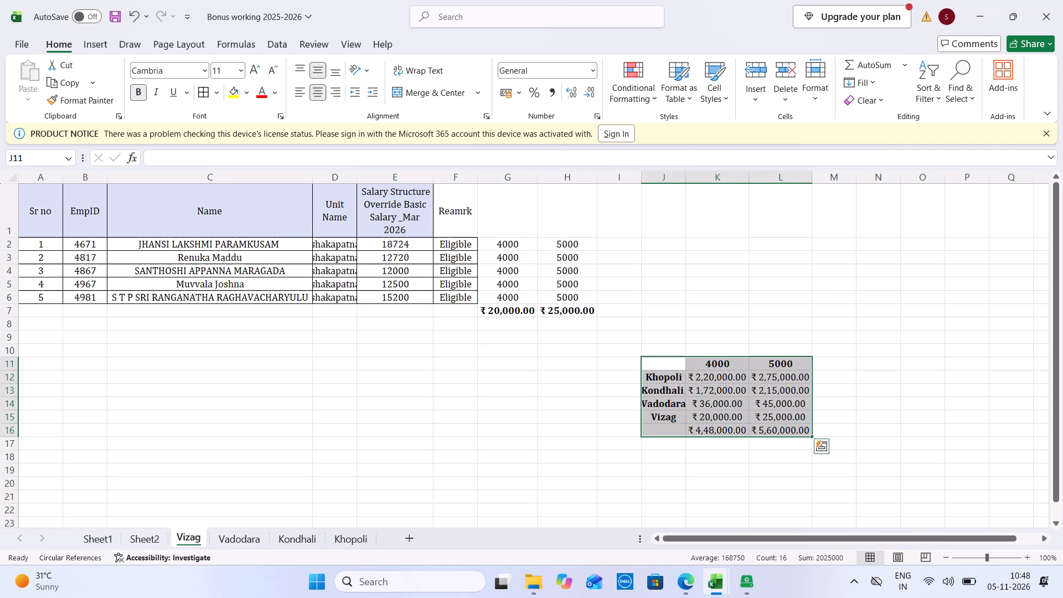
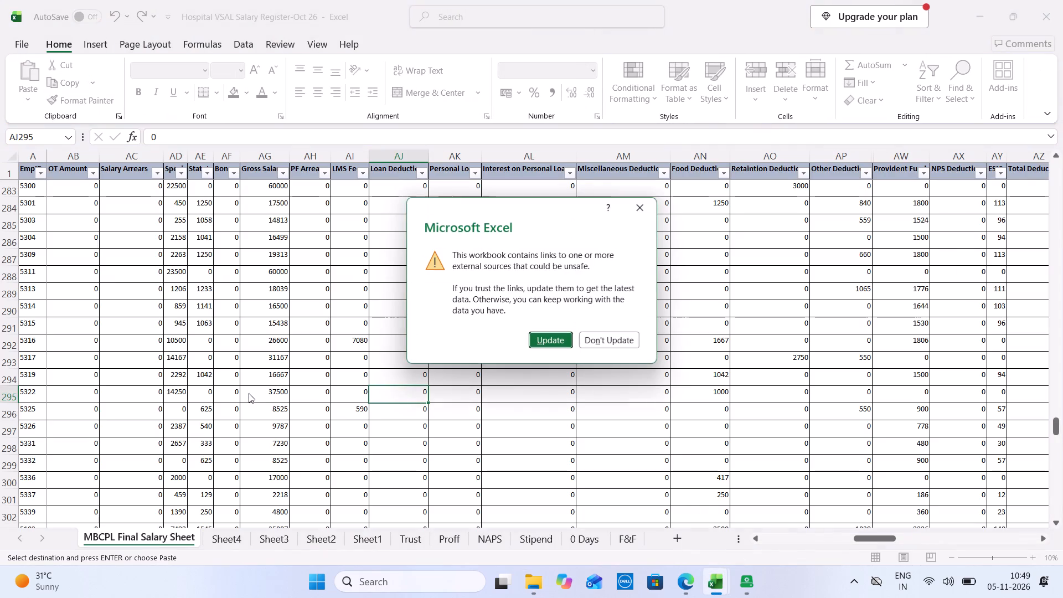
Dismiss the external-links prompt in the Hospital VSAL Salary Register-Oct 26 workbook.
click(628, 214)
click(139, 265)
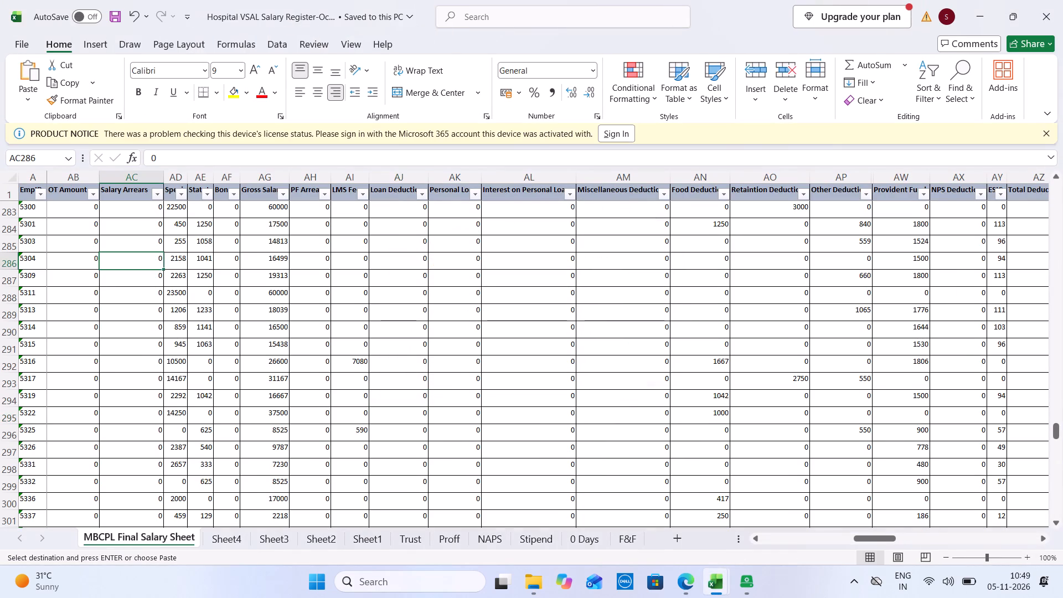
Search the Name column of the MBCPL Final Salary Sheet for "lata" and go through the successive matches.
key(Left)
key(Left)
key(Left)
key(Left)
key(Left)
key(Left)
key(Left)
key(Left)
key(Left)
key(Left)
key(Left)
key(Left)
key(Left)
key(Left)
key(Left)
key(Left)
key(Left)
key(Left)
key(Left)
key(Left)
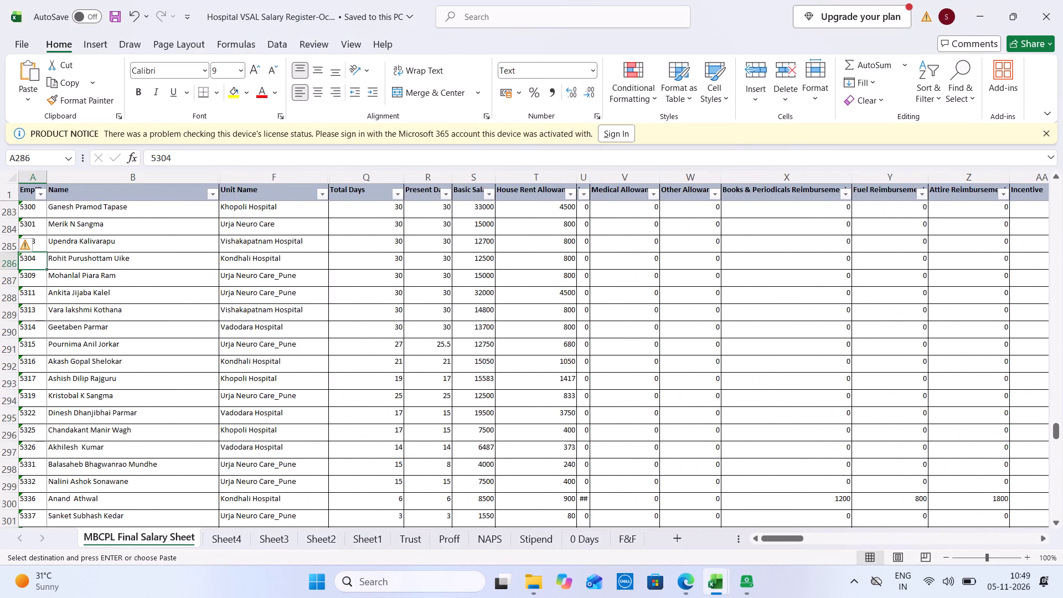
click(152, 174)
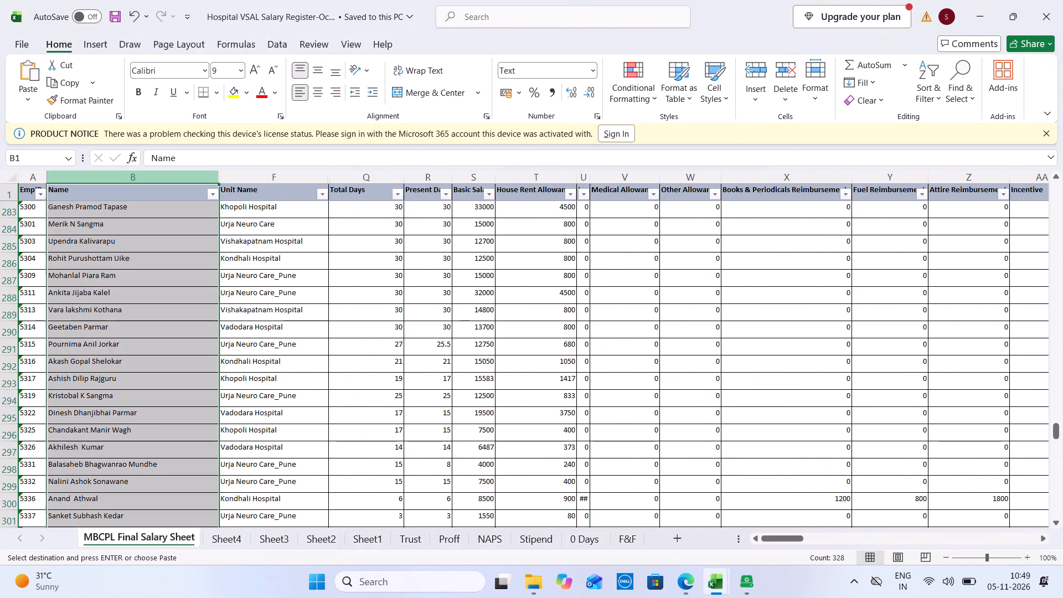
key(ctrl+f)
text(lata)
key(Return)
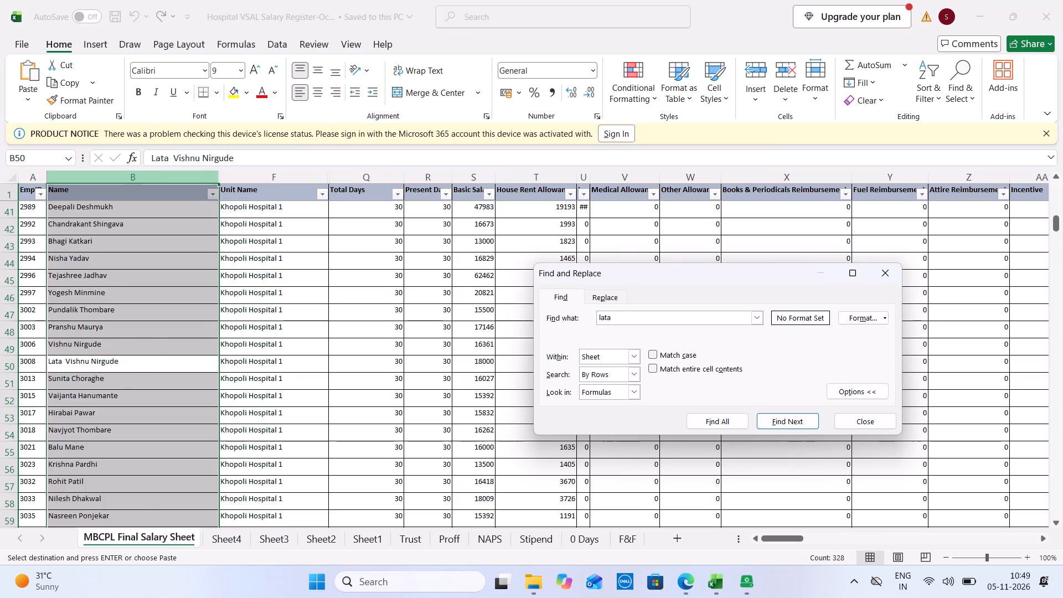
key(Return)
key(Return)
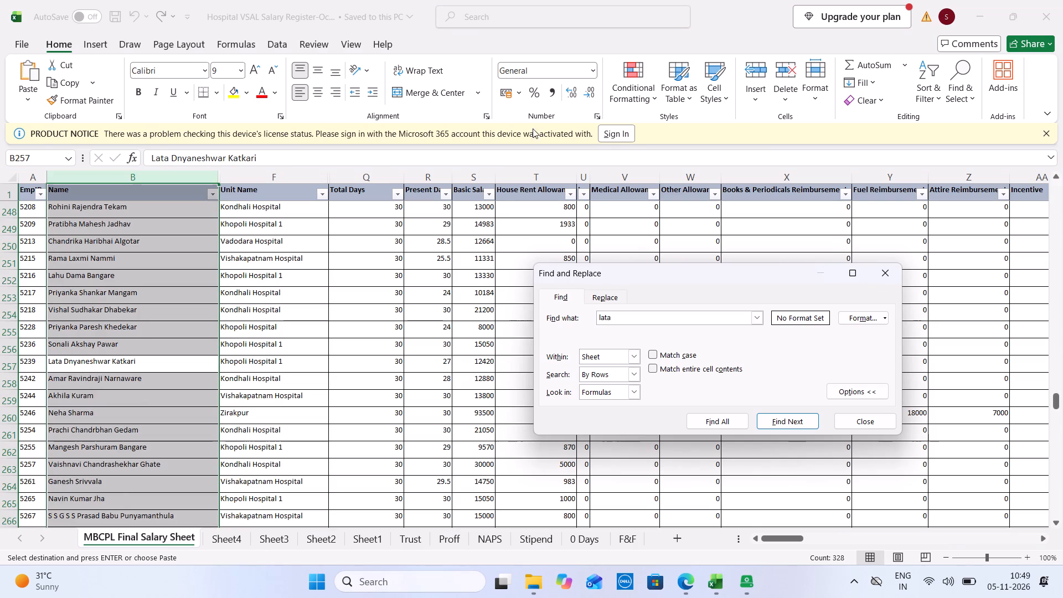
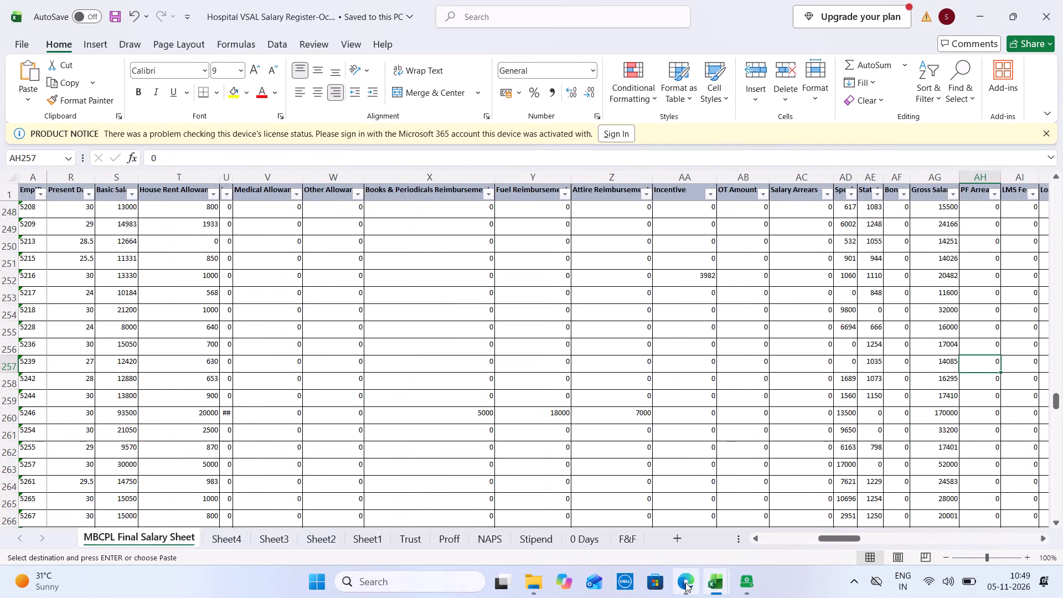
Review the deduction columns along row 257 of the MBCPL Final Salary Sheet, from PF Arrears to Interest on Personal Loan.
key(Right)
key(Right)
key(Right)
key(Right)
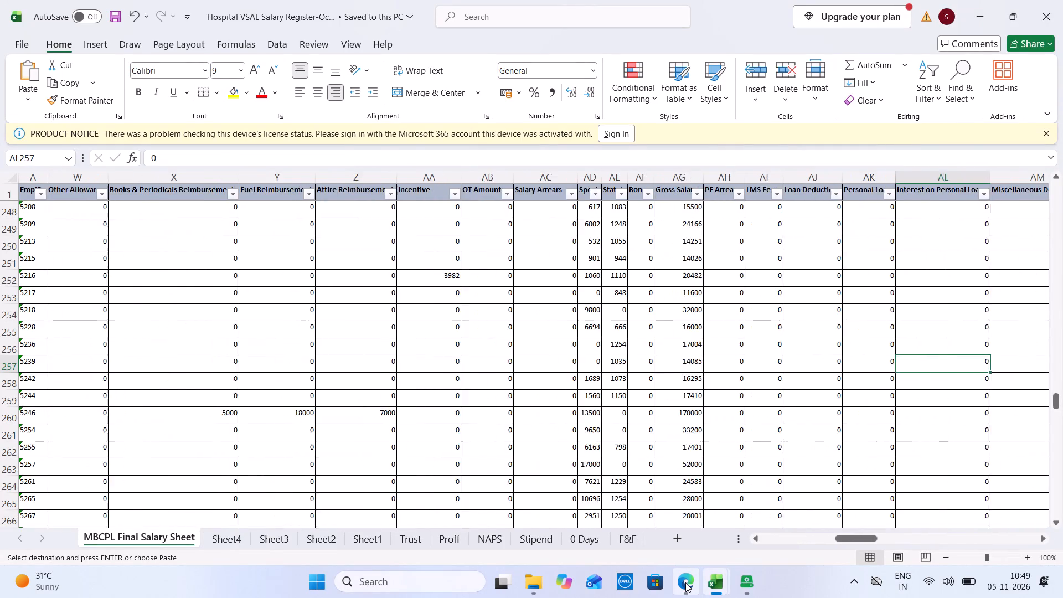
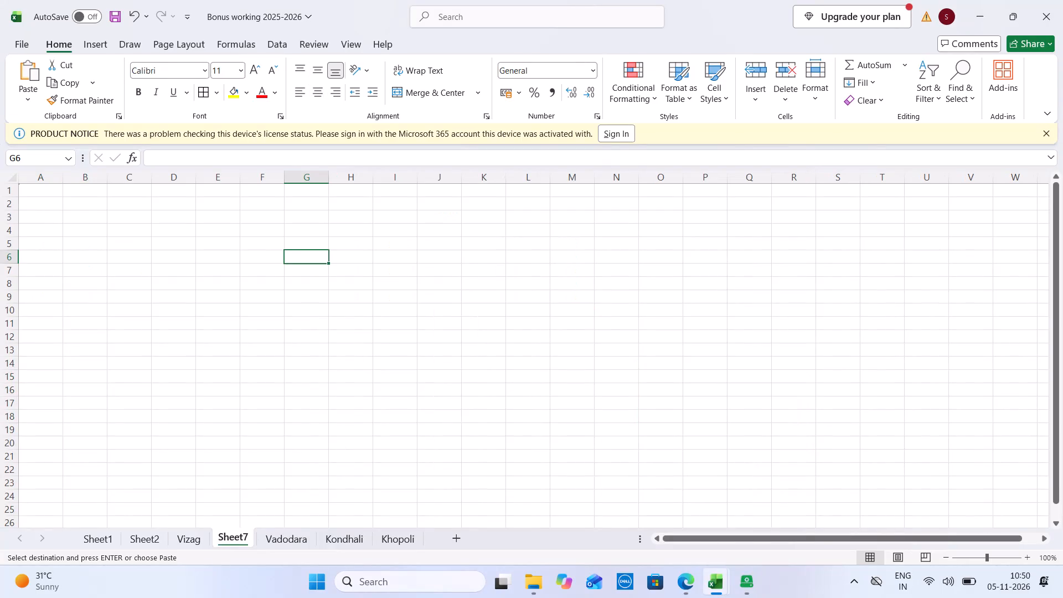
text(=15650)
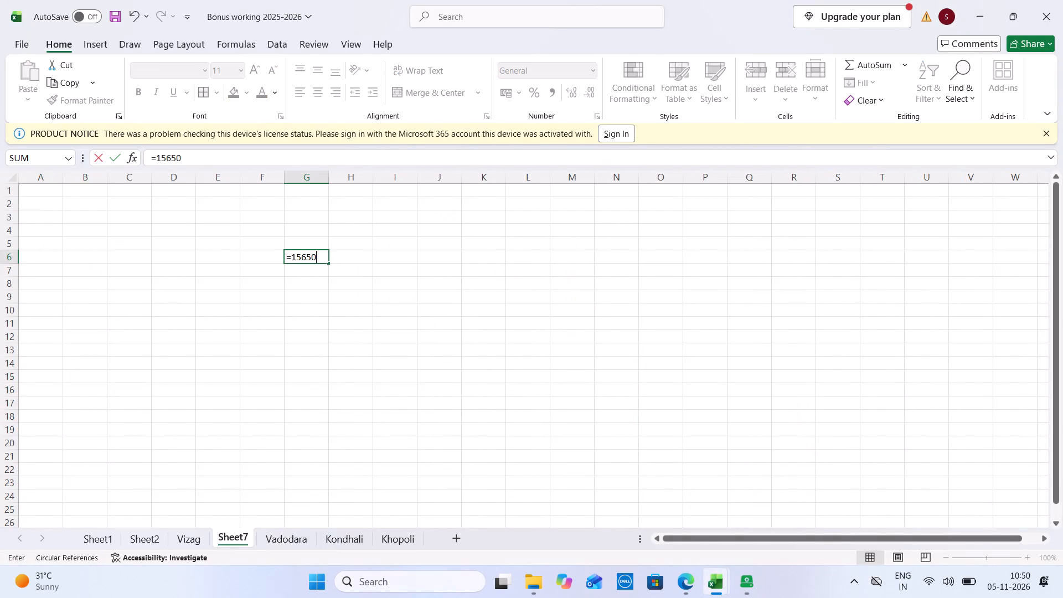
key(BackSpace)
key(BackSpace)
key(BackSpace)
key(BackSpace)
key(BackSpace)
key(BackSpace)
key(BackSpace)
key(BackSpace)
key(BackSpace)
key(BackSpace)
Enter the amount 15650 in cell G6 of Sheet7.
text(15650)
key(Tab)
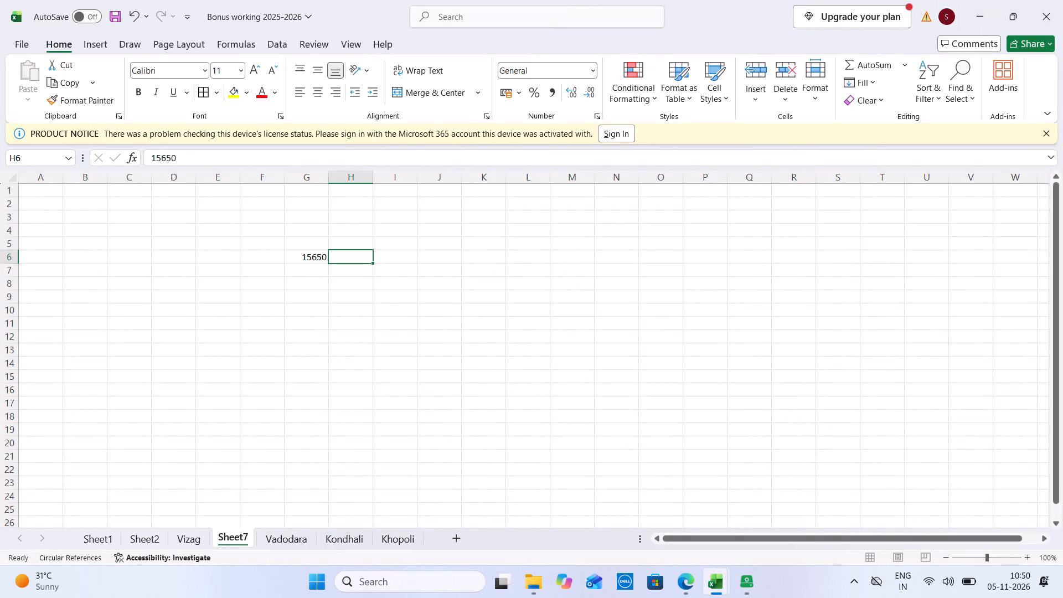
Calculate the daily rate in cell G7 by dividing the amount in G6 by 30.
key(Left)
key(Down)
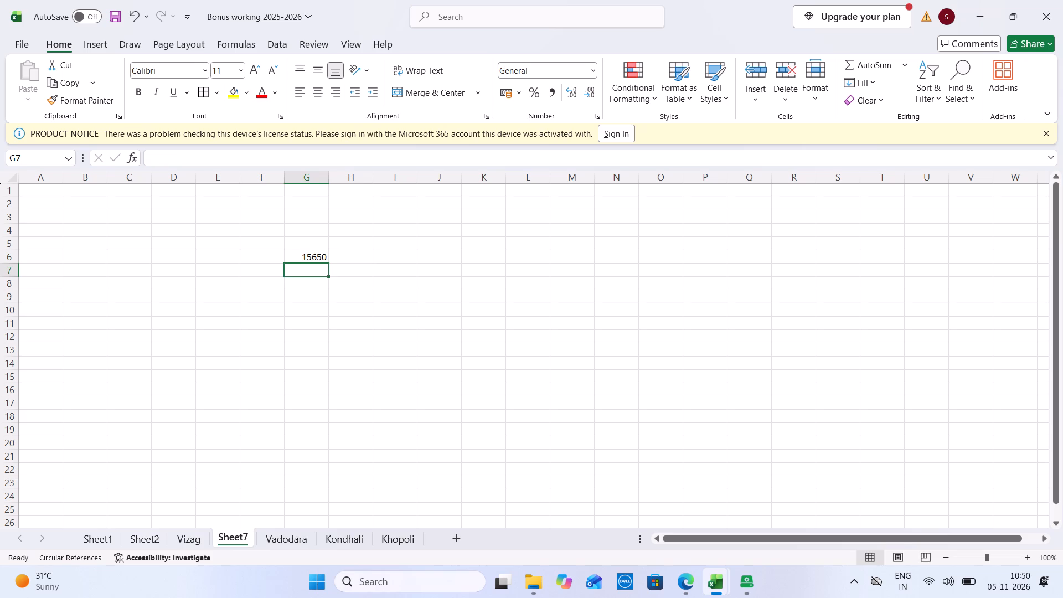
key(Left)
key(Right)
key(equal)
key(Up)
text(/3)
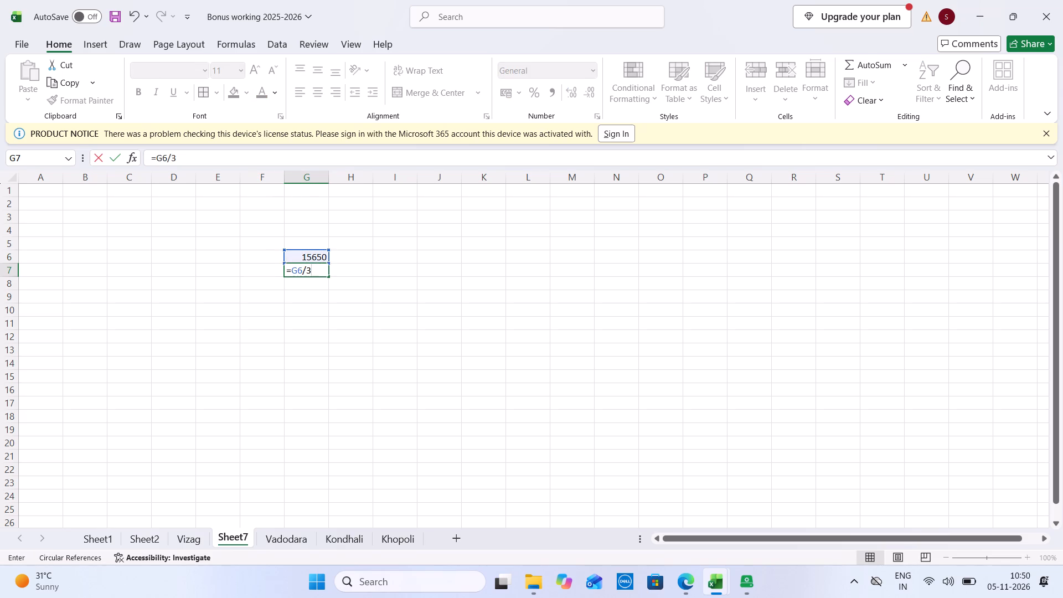
key(0)
key(Return)
Calculate the pay for 23 days in cell G8 by multiplying the daily rate in G7 by 23.
key(equal)
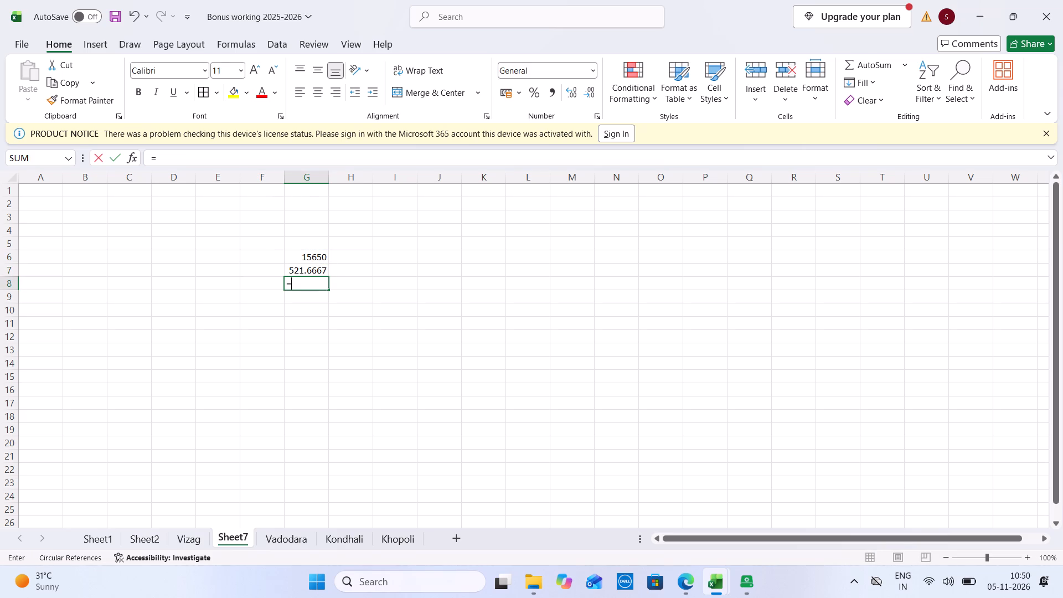
key(Up)
text(*23)
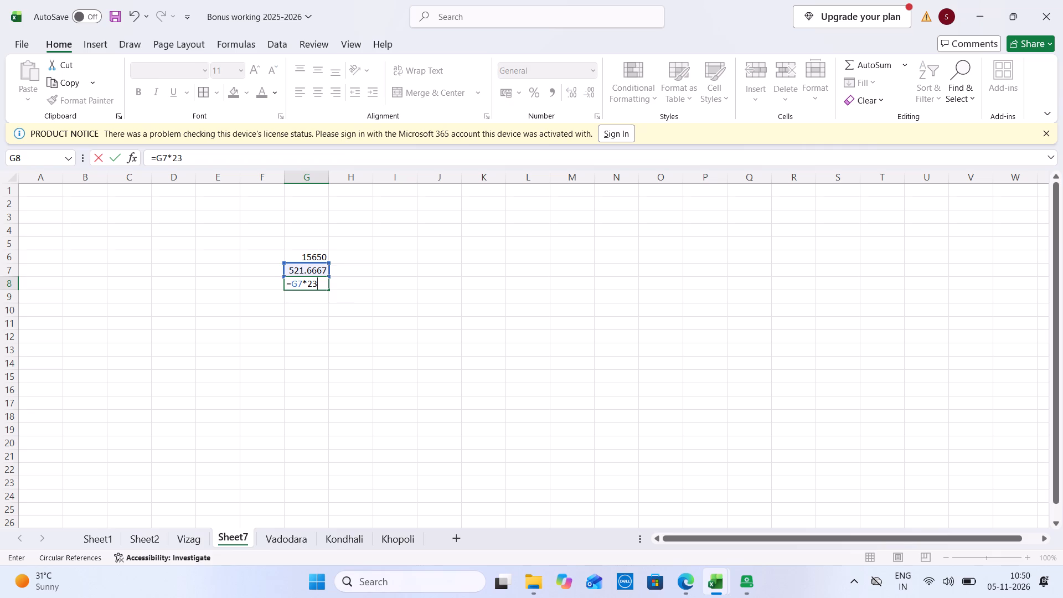
key(Return)
key(Up)
key(Down)
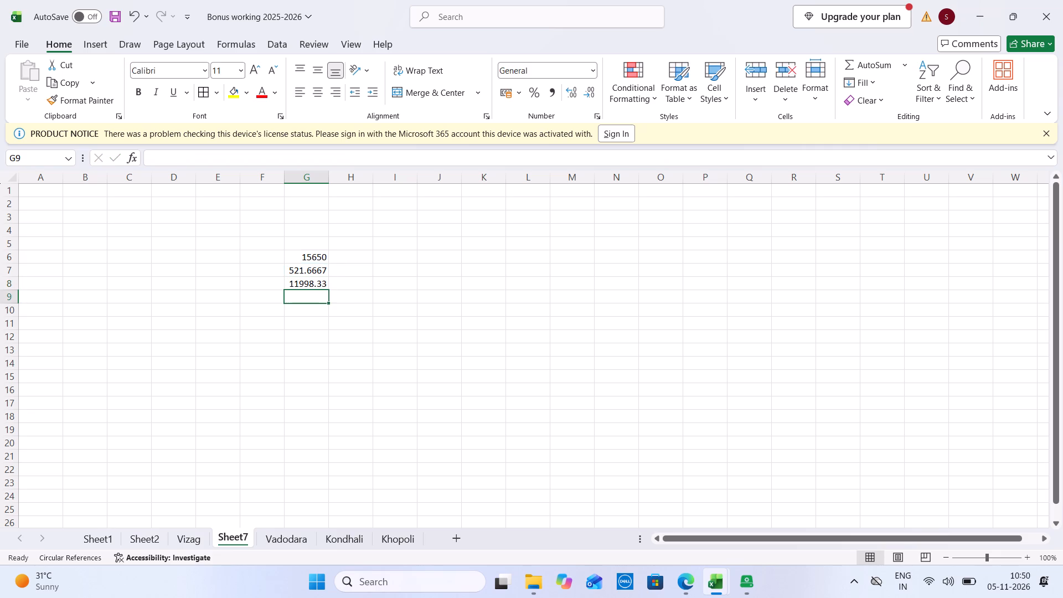
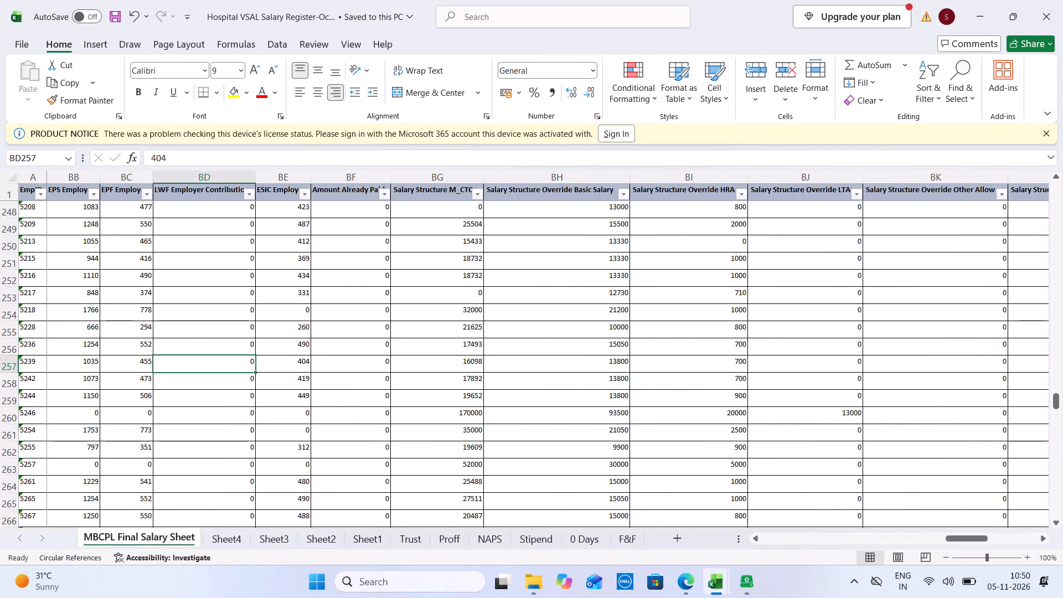
Examine the deduction and net pay columns for the employee in row 257 of the October salary register.
key(Left)
key(Left)
key(Left)
key(Left)
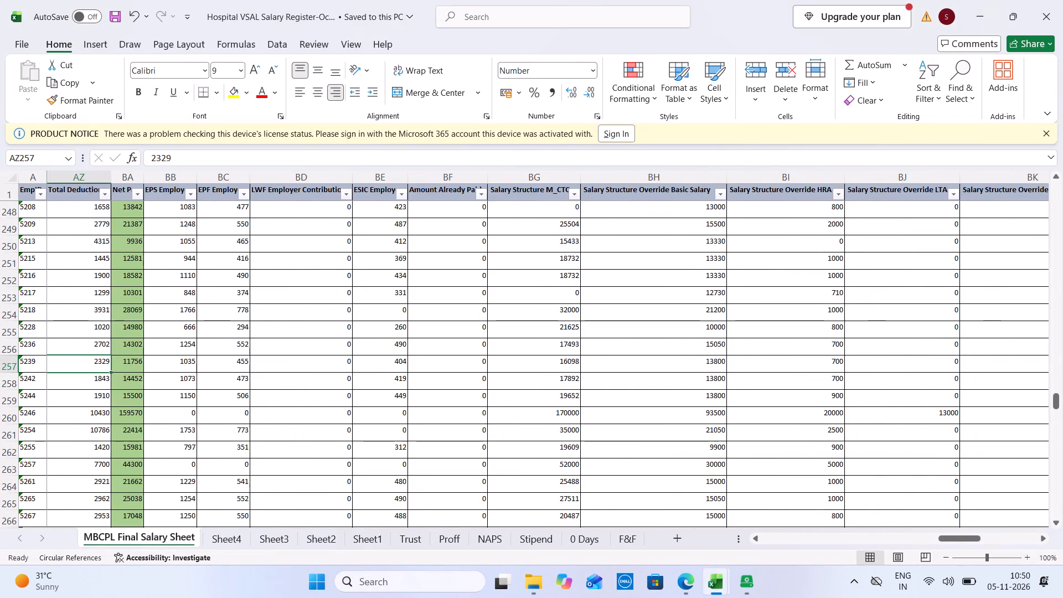
key(Right)
key(Left)
key(Left)
key(Left)
key(Left)
key(Left)
key(Left)
key(Left)
key(Left)
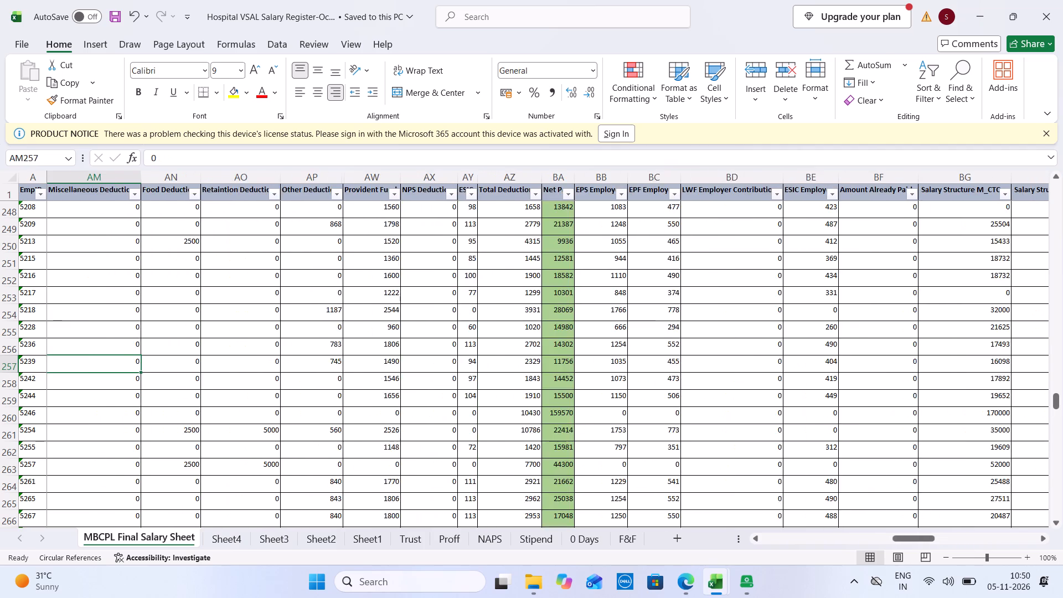
key(Left)
key(Right)
key(Right)
key(Right)
key(Right)
key(Right)
key(Right)
key(Right)
key(Right)
key(Right)
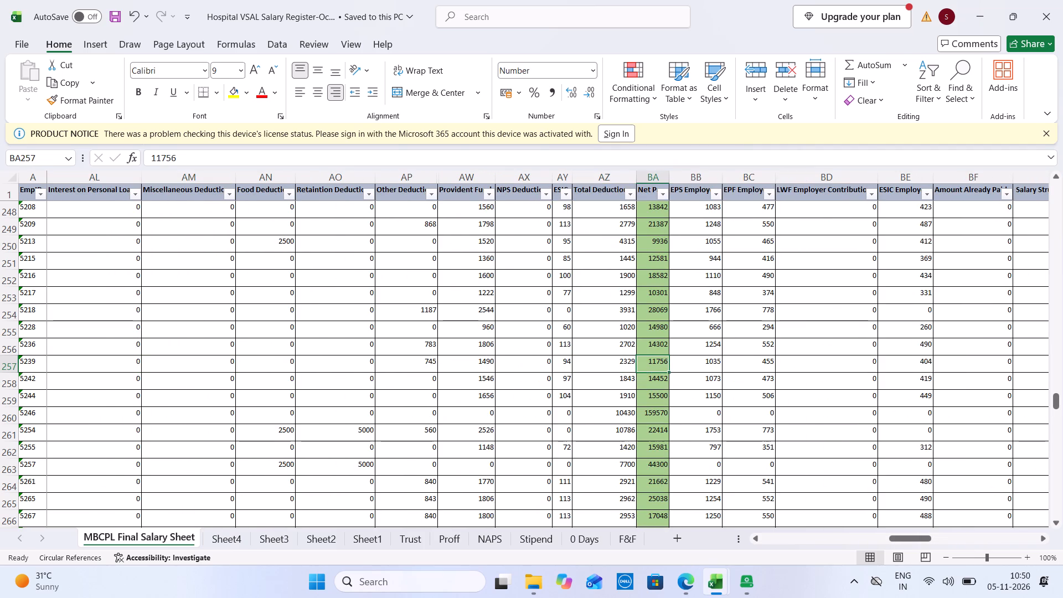
Review the same employee's gross salary, earnings, present days and unit in row 257 of the salary register.
key(Left)
key(Left)
key(Left)
key(Left)
key(Left)
key(Left)
key(Left)
key(Left)
key(Left)
key(Left)
key(Left)
key(Left)
key(Left)
key(Left)
key(Left)
key(Left)
key(Left)
key(Left)
key(Left)
key(Left)
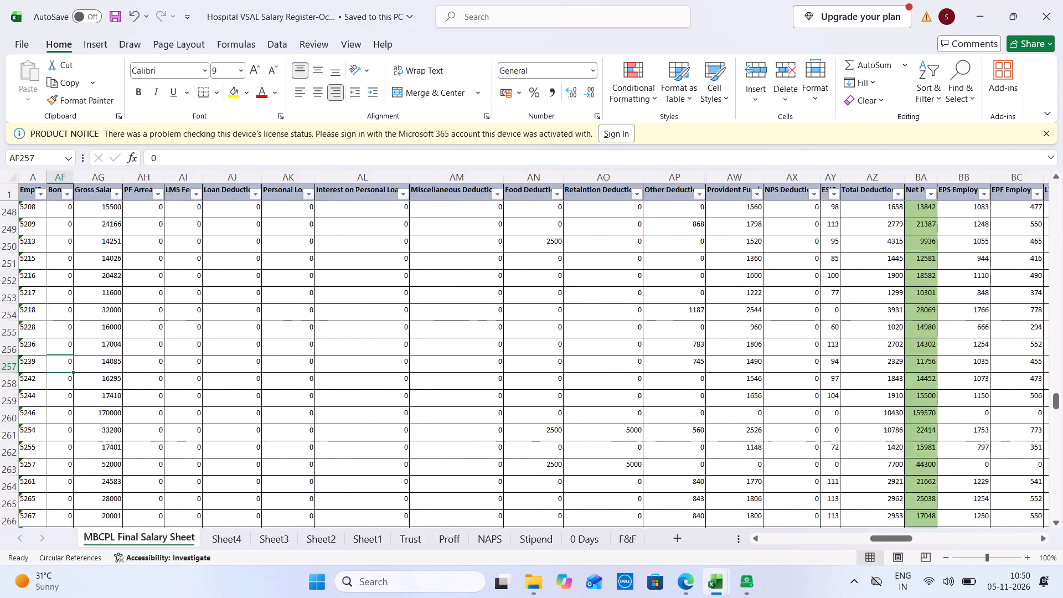
key(Left)
key(Left)
key(Left)
key(Left)
key(Left)
key(Left)
key(Left)
key(Left)
key(Left)
key(Left)
key(Left)
key(Left)
key(Left)
key(Left)
key(Left)
key(Left)
key(Left)
key(Left)
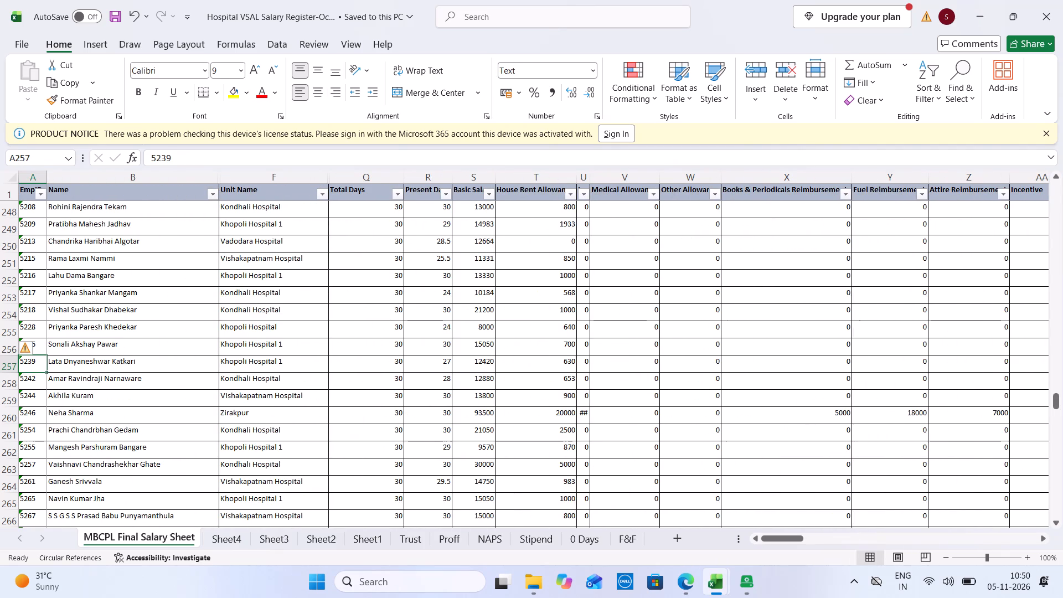
Correct the formula in G8 of Sheet7 in the Bonus working 2025-2026 workbook to multiply the daily rate by 27 days.
key(ctrl+Tab)
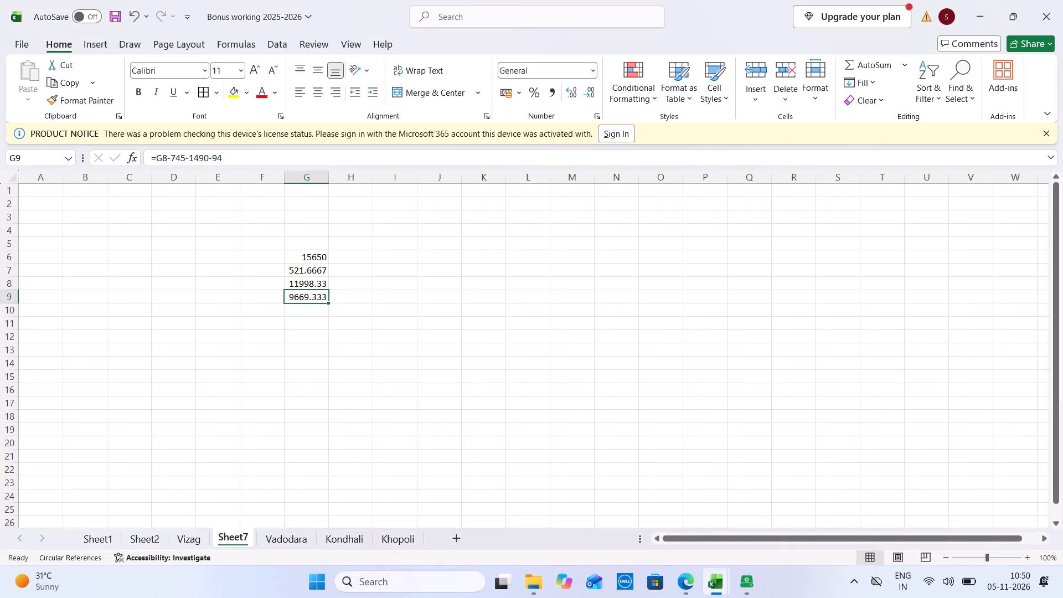
click(318, 266)
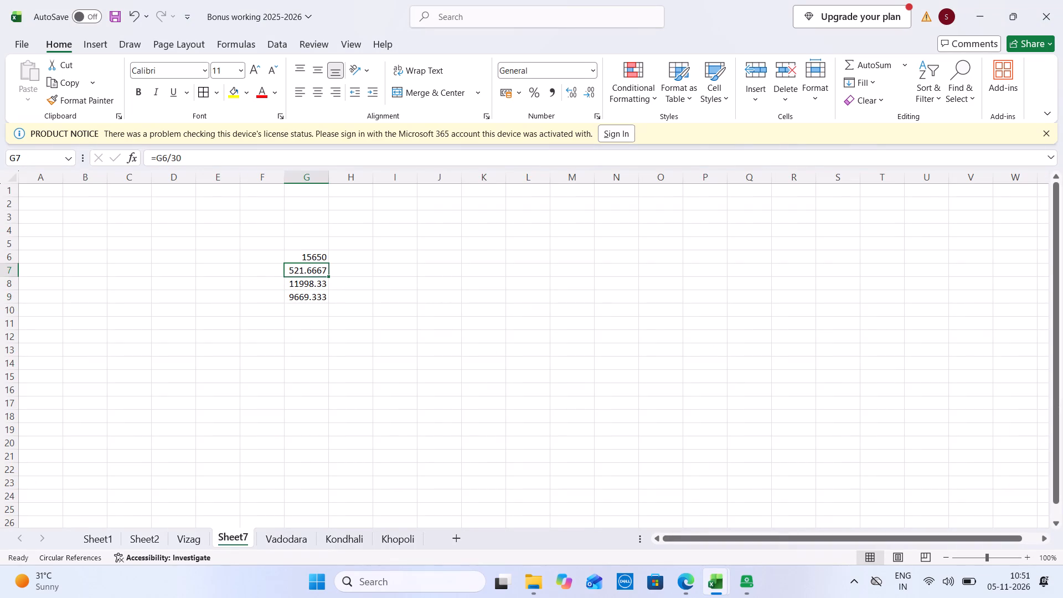
click(311, 281)
click(195, 153)
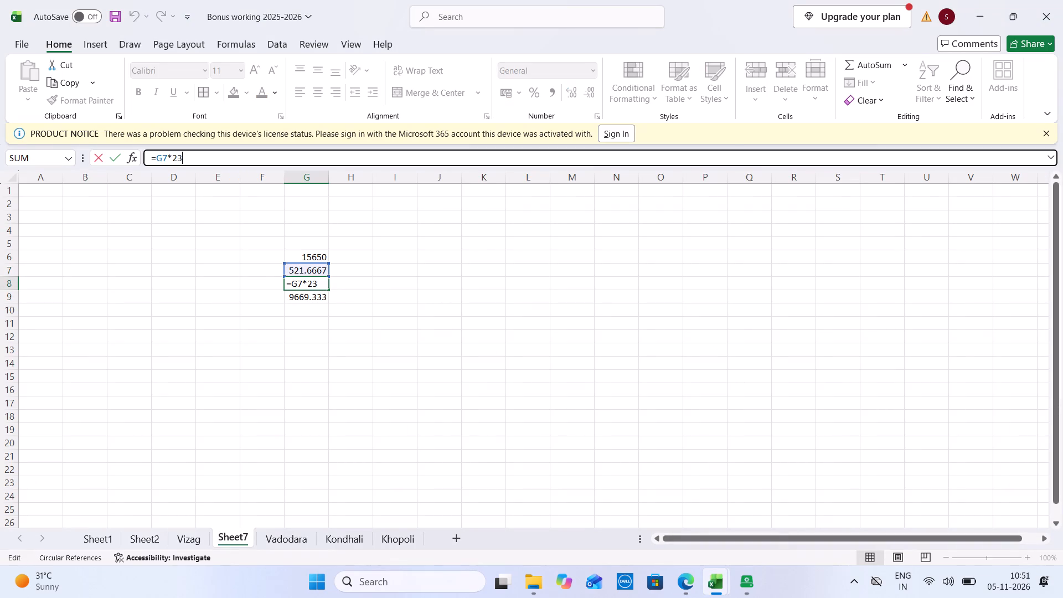
key(BackSpace)
key(7)
key(Tab)
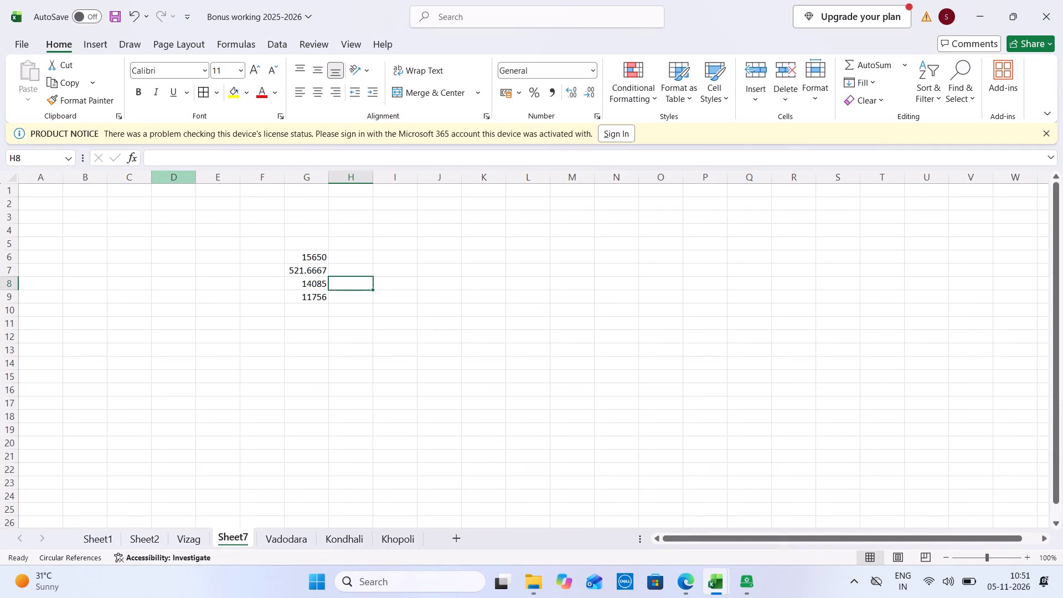
Label the pay calculation rows in F6 to F8 as Salary, Per day and 27 Days.
click(263, 264)
key(Up)
text(Salary)
key(Tab)
key(Down)
key(Left)
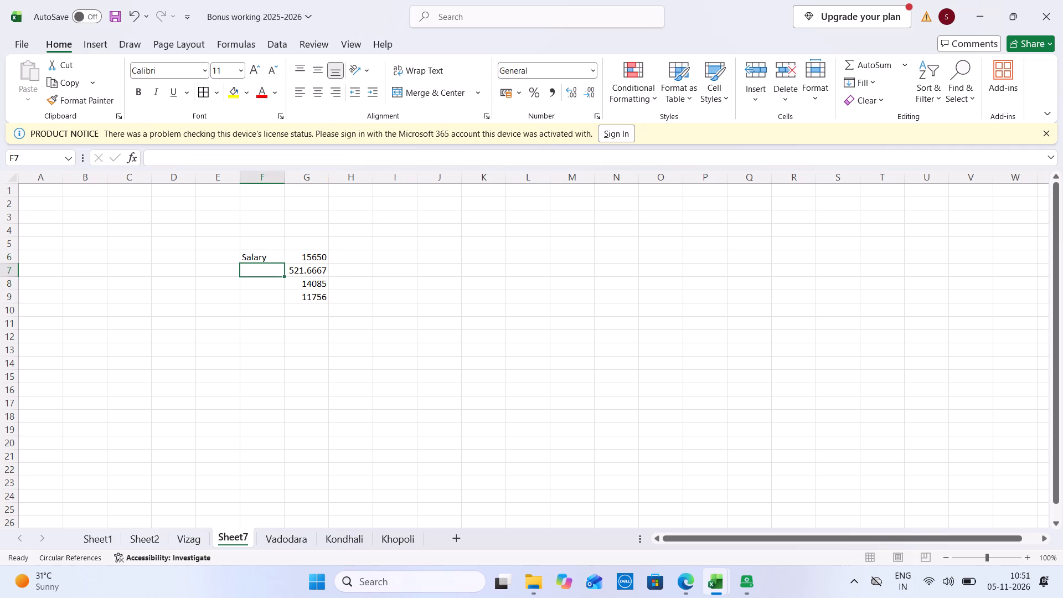
text(Per day)
key(Tab)
key(Down)
key(Left)
text(de)
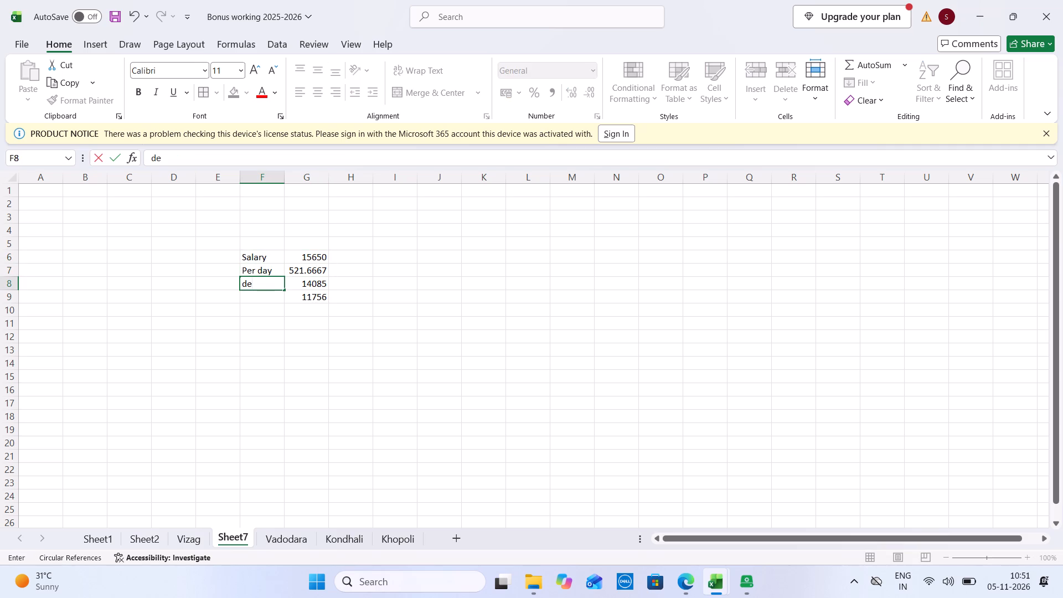
key(BackSpace)
key(BackSpace)
text(27 Days)
key(Tab)
key(Down)
Centre the contents of cells F5:G10 both horizontally and vertically.
drag(250, 244, 323, 311)
click(321, 91)
click(318, 76)
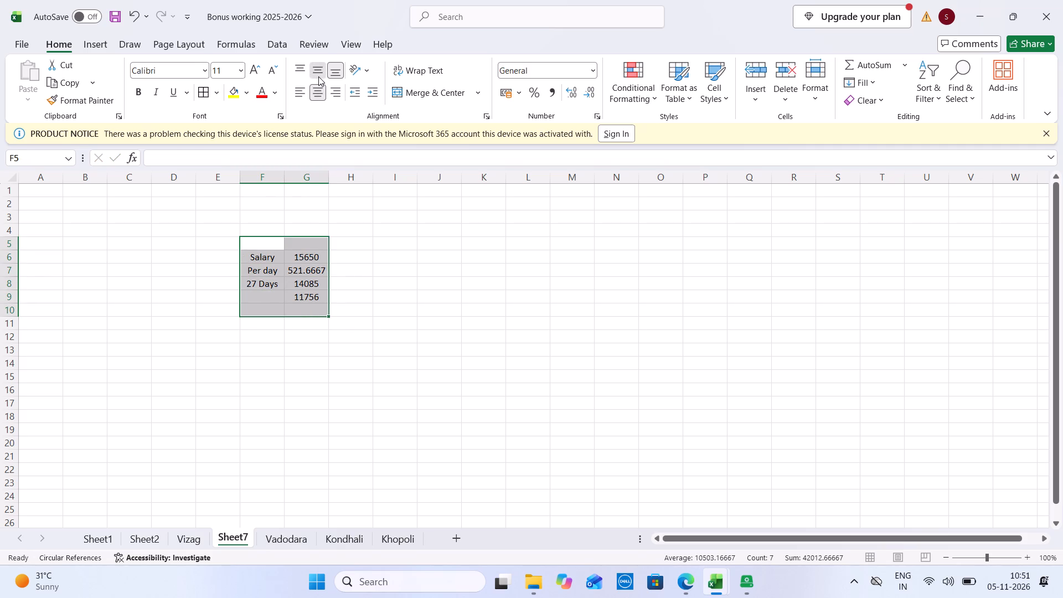
Enter the label "Cut houn" in cell F9, beside the amount after deductions.
click(264, 295)
text(Cut houn)
key(Tab)
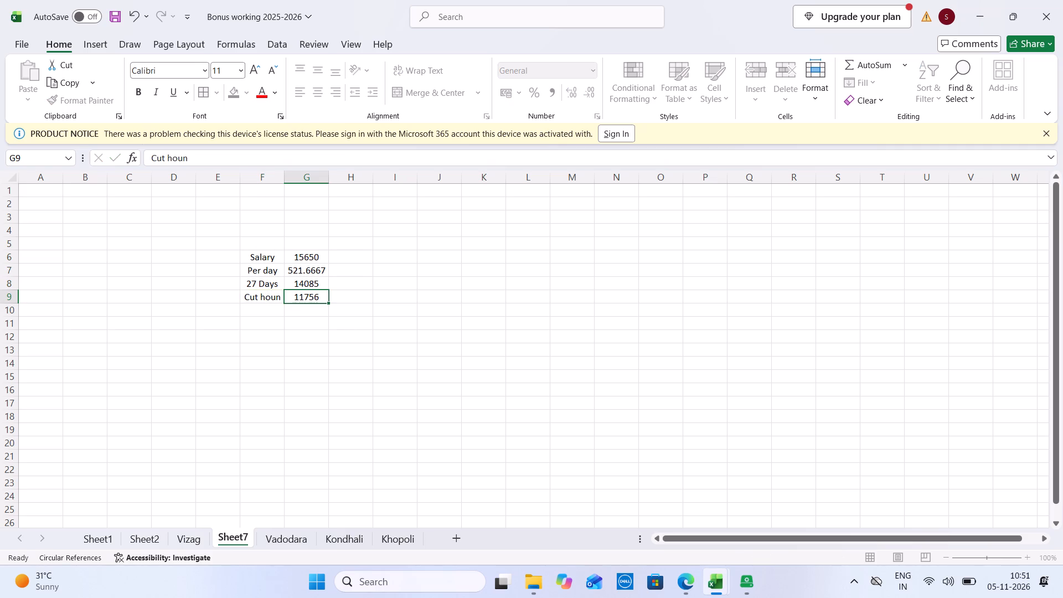
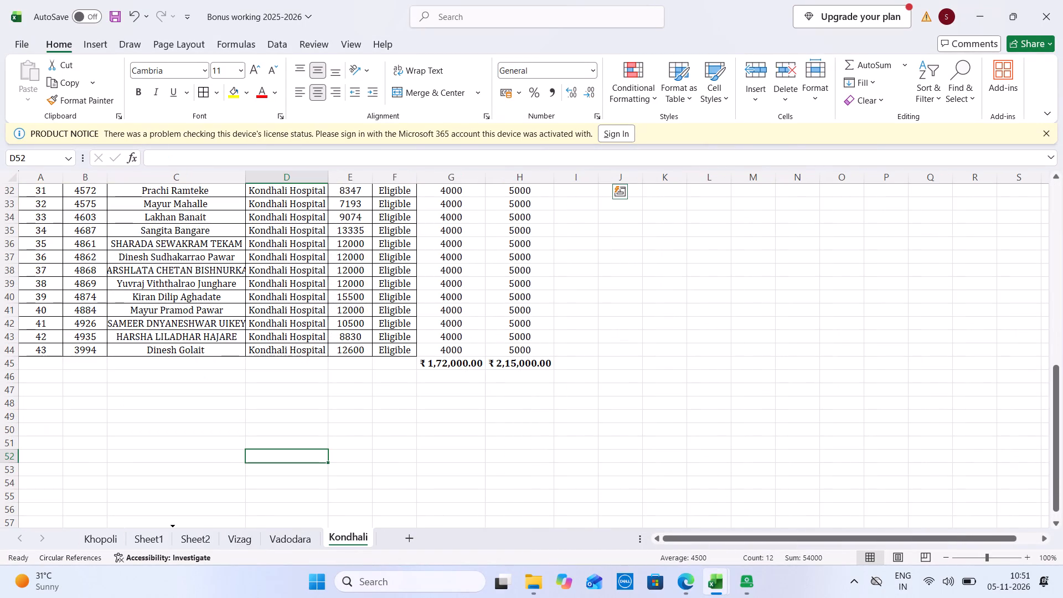
Reorder the sheets so Khopoli, Kondhali, Vadodara and Vizag come first in that order, ahead of Sheet1 and Sheet2.
drag(183, 538, 143, 543)
drag(350, 539, 200, 541)
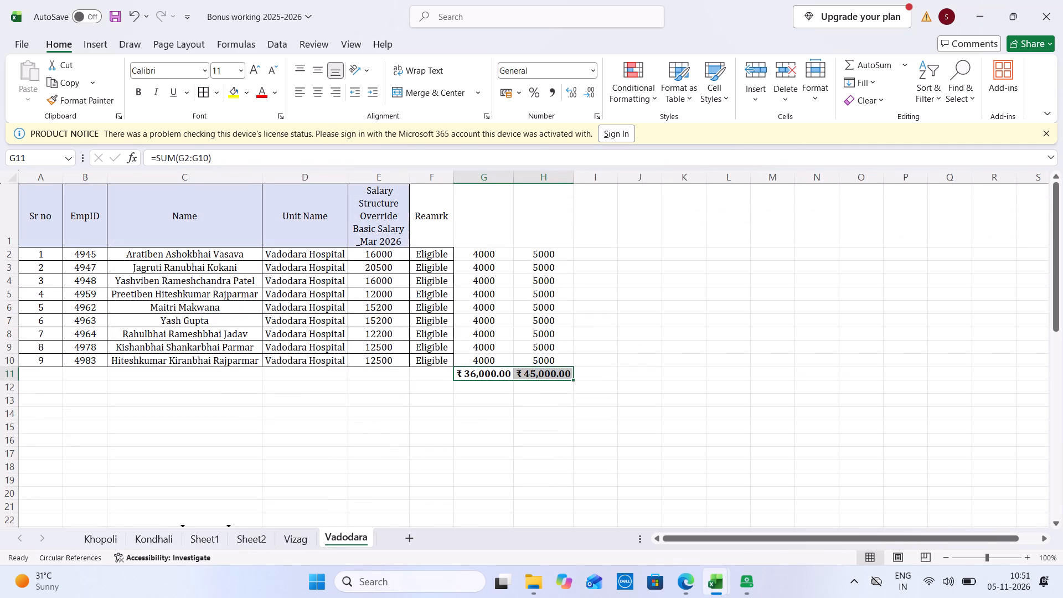
drag(200, 541, 200, 542)
drag(365, 529, 257, 543)
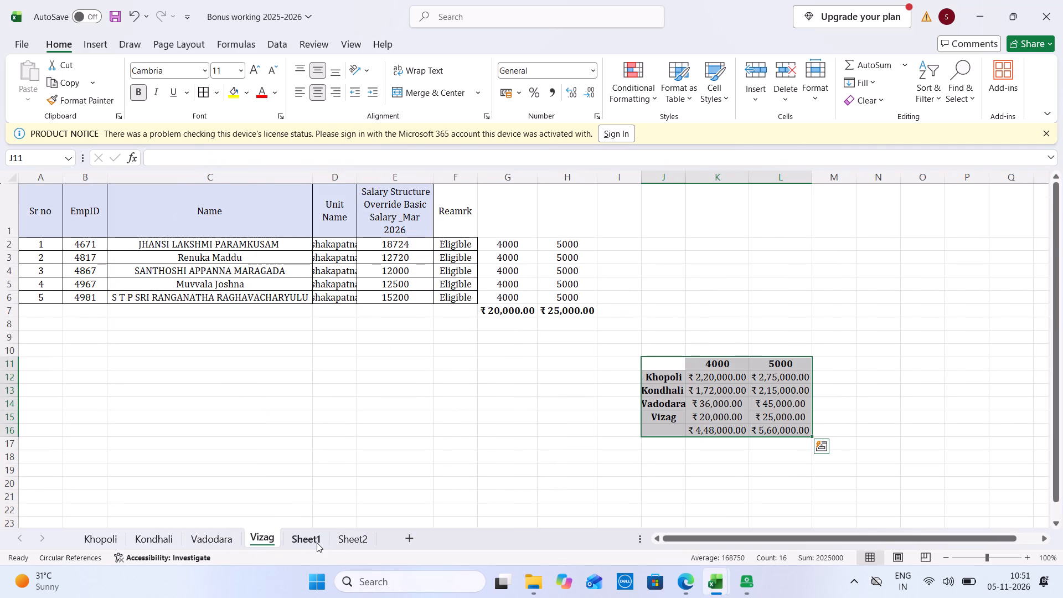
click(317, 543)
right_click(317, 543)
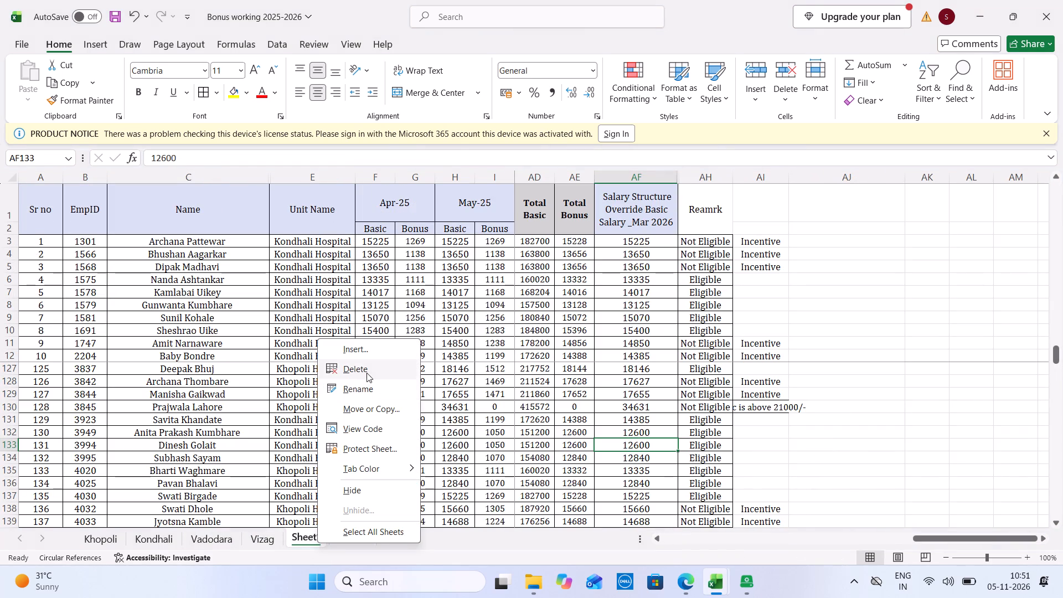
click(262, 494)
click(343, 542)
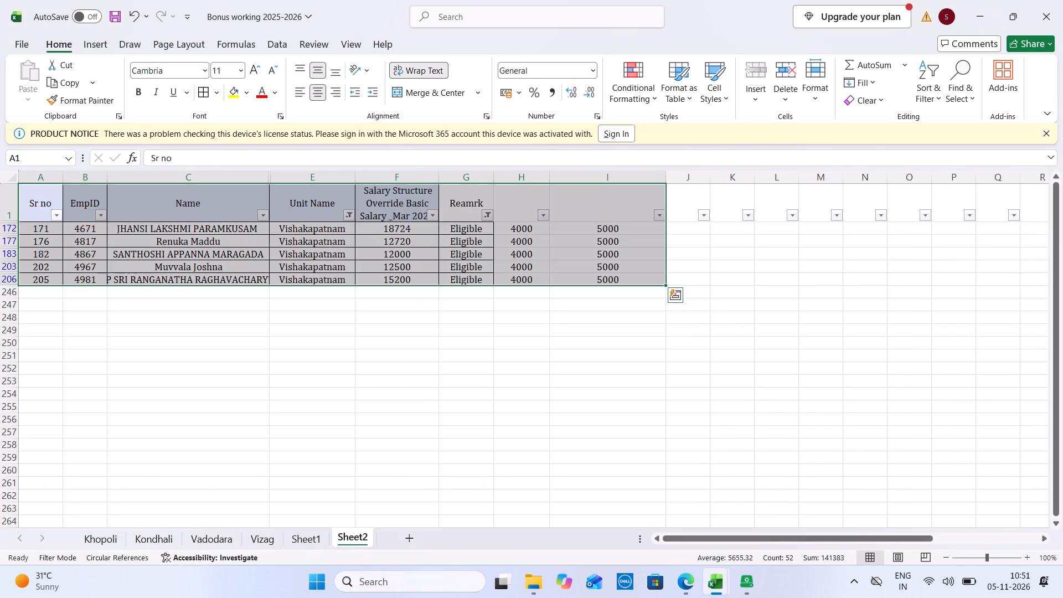
Close the Bonus working 2025-2026 workbook.
click(1062, 0)
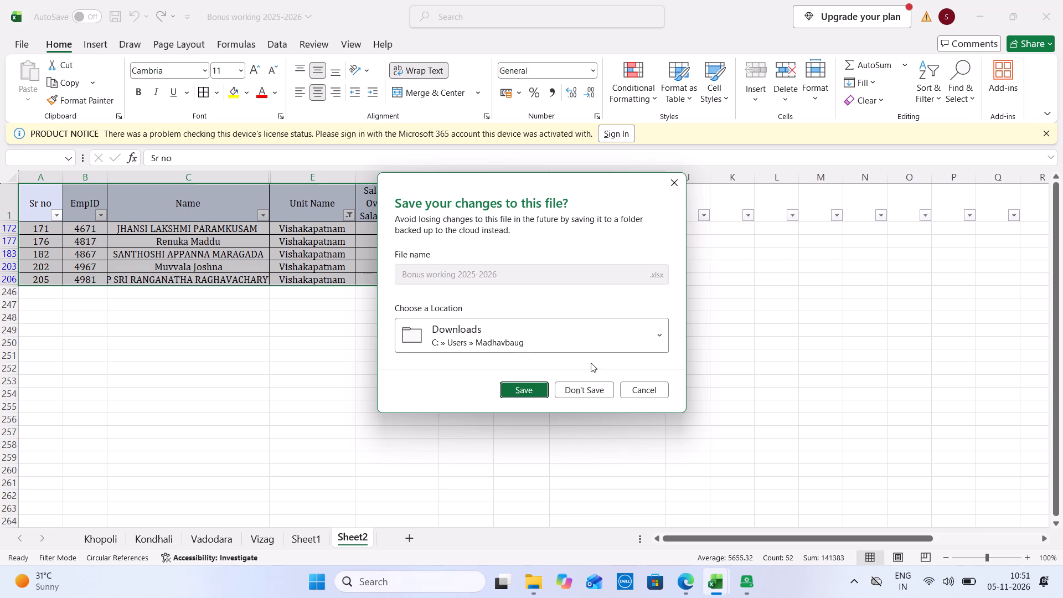